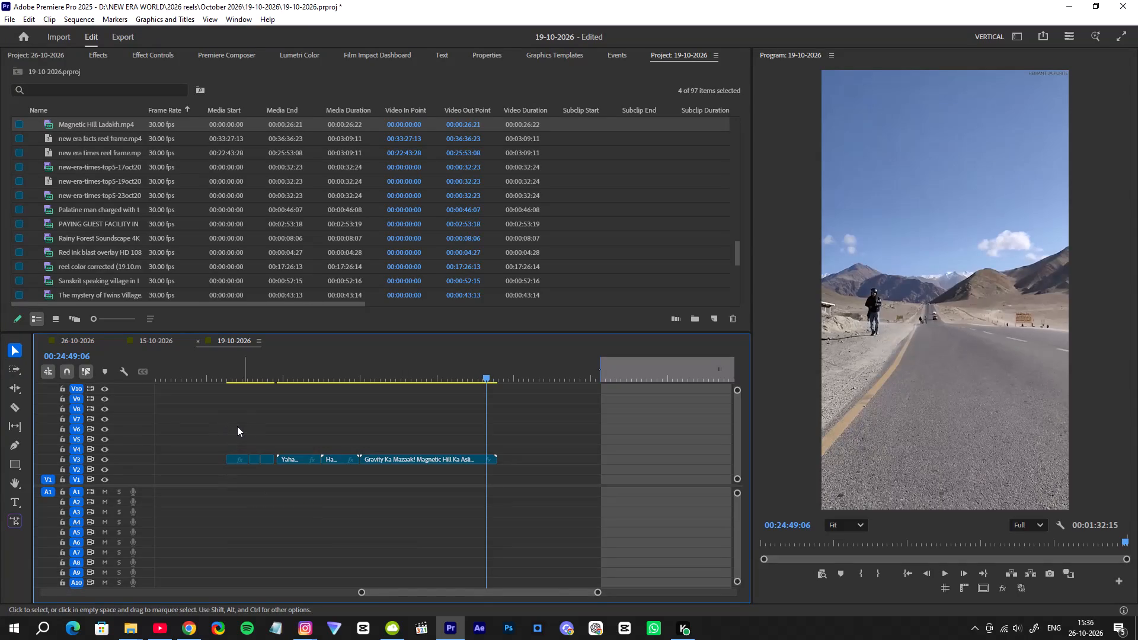
Switch to the 26-10-2026 sequence and play sections of the India-China border clips that precede the ITBP Chief speech.
click(228, 375)
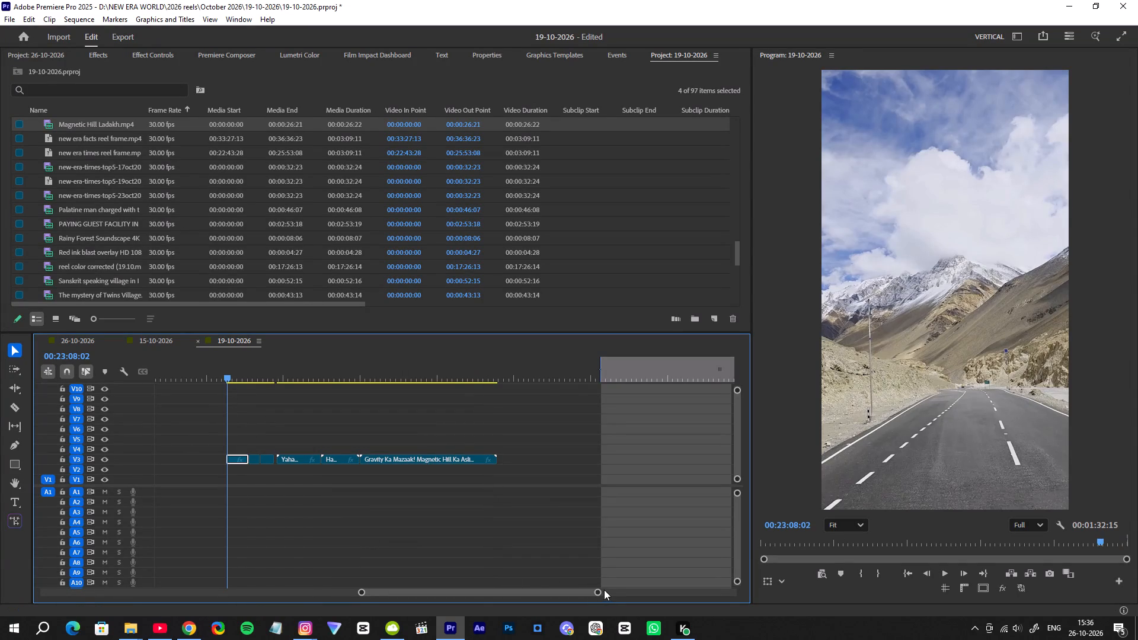
click(79, 339)
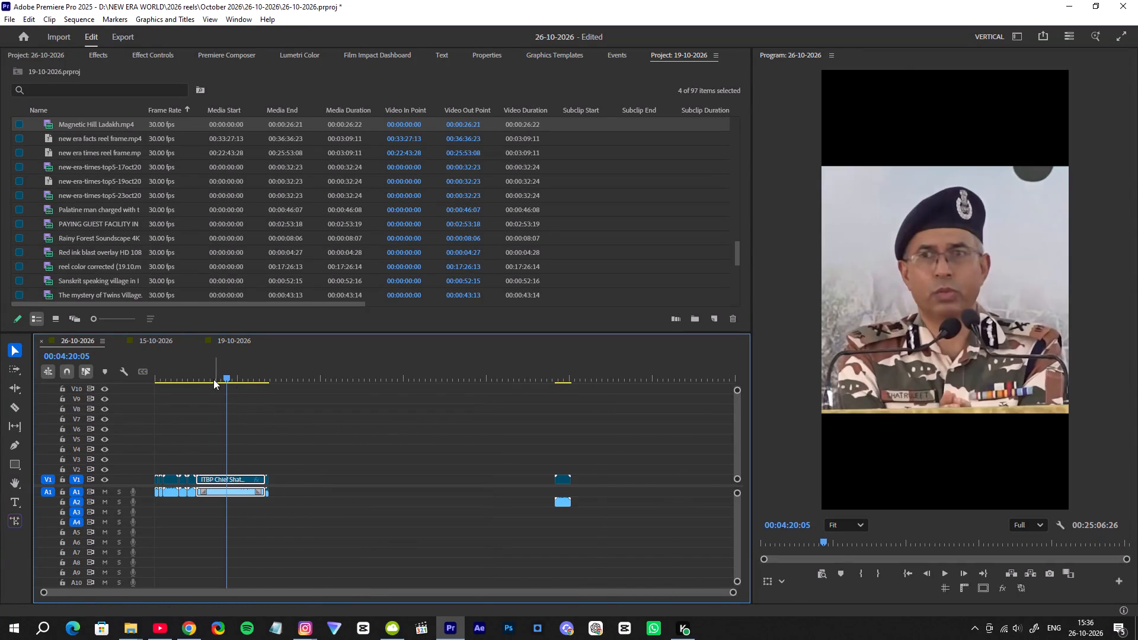
drag(202, 373, 11, 471)
key(space)
drag(734, 592, 662, 592)
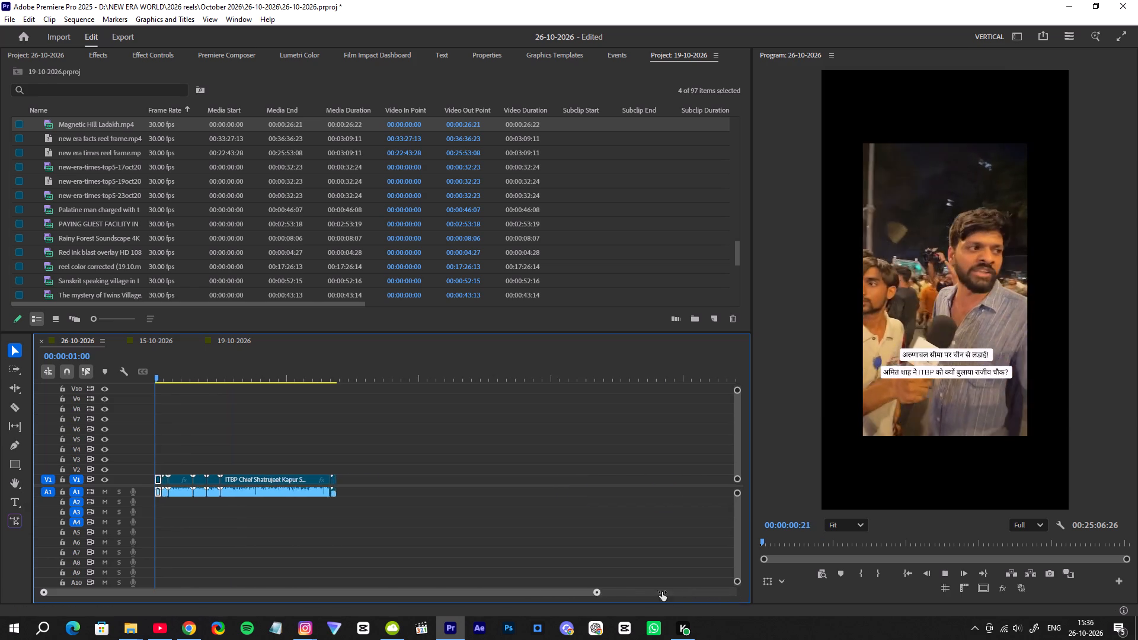
drag(662, 592, 594, 594)
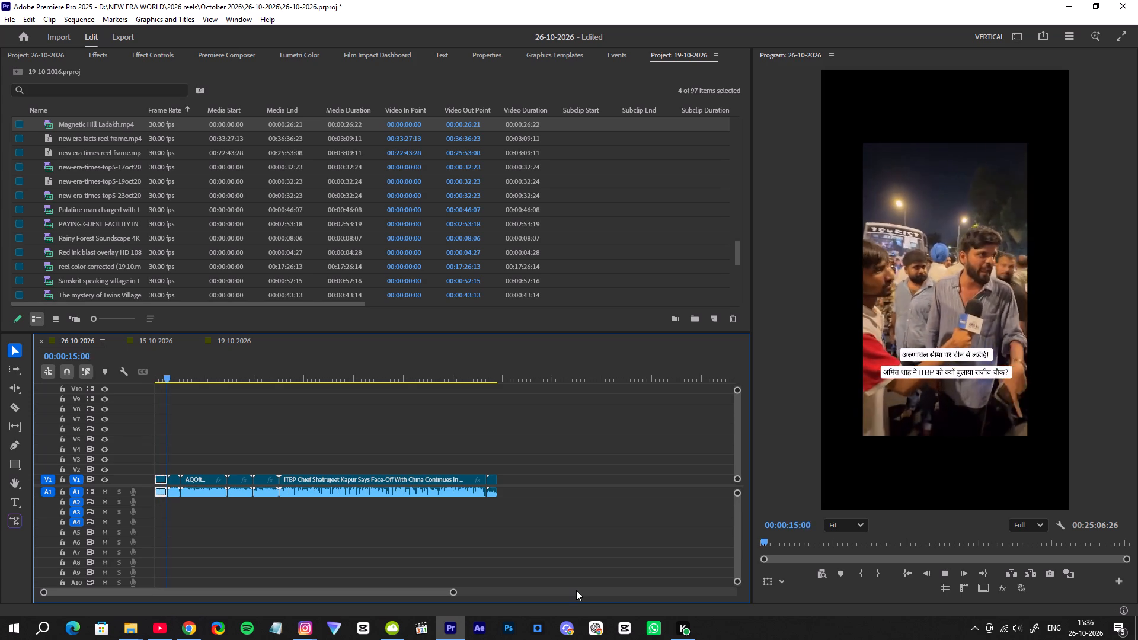
drag(456, 593, 427, 594)
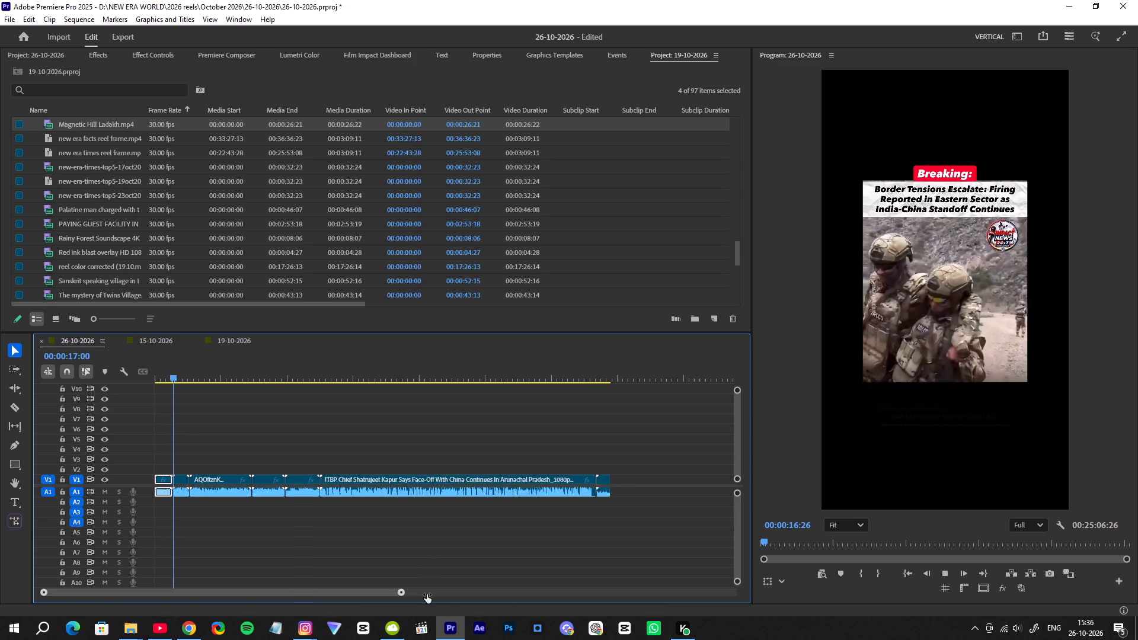
drag(427, 594, 401, 586)
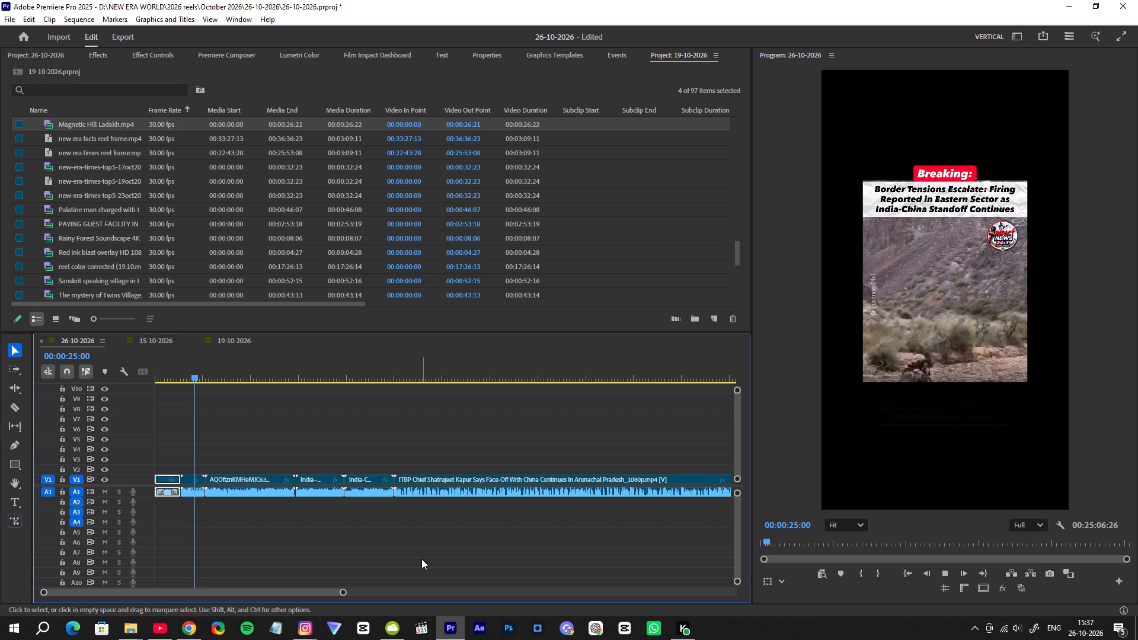
click(210, 373)
key(space)
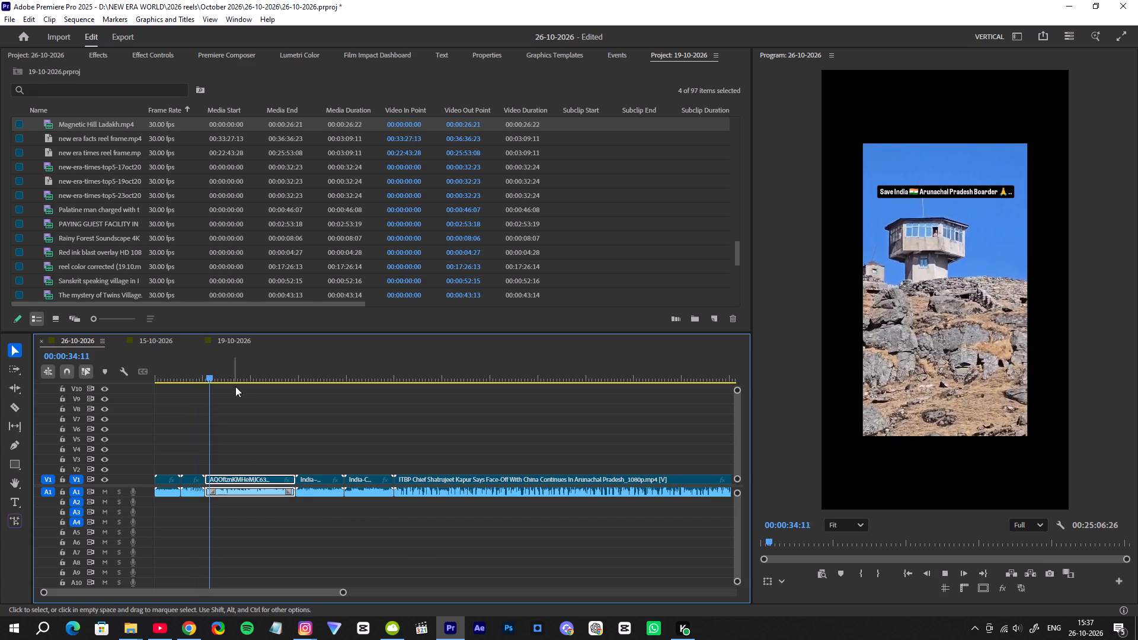
click(301, 369)
key(space)
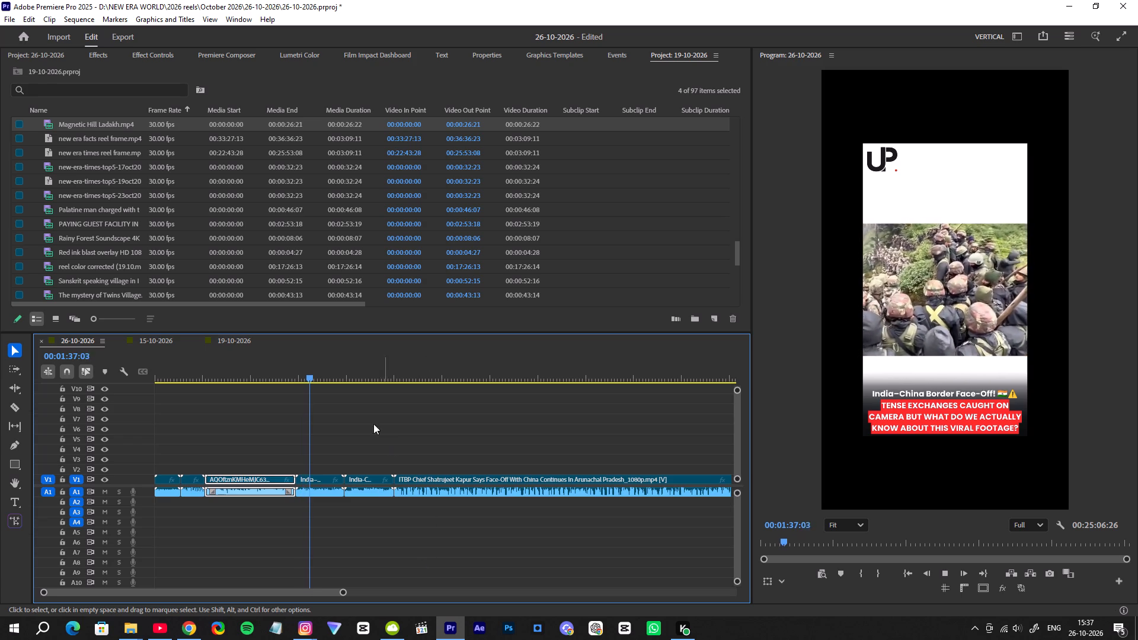
click(353, 376)
key(space)
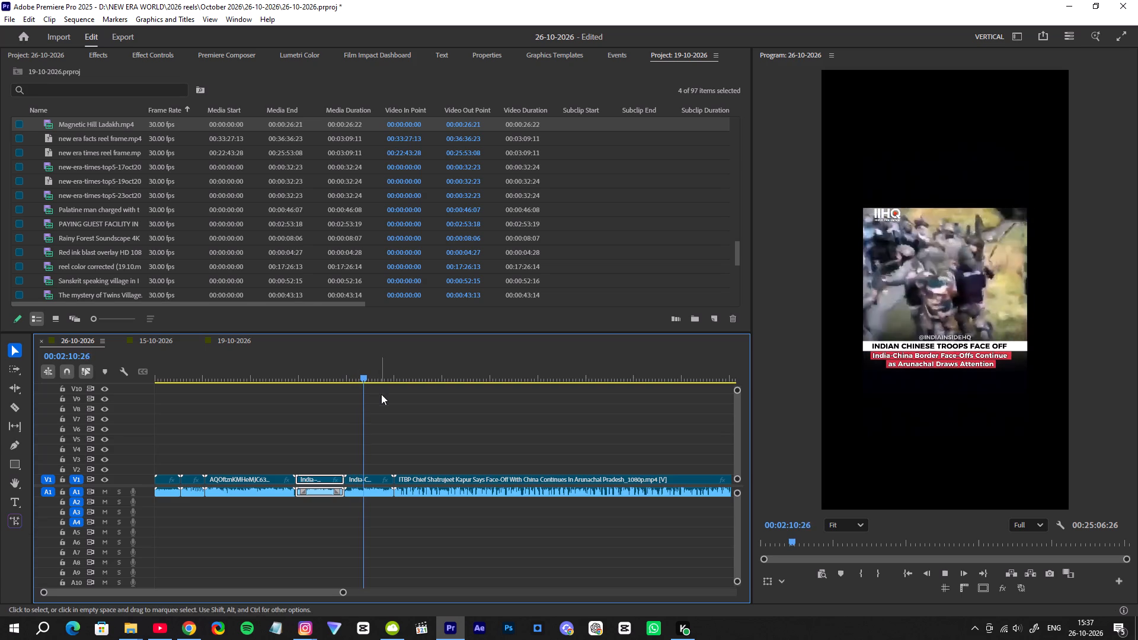
Examine the ITBP Chief speech clip, playing its opening and a longer passage from around 00:03:50.
click(395, 378)
click(399, 373)
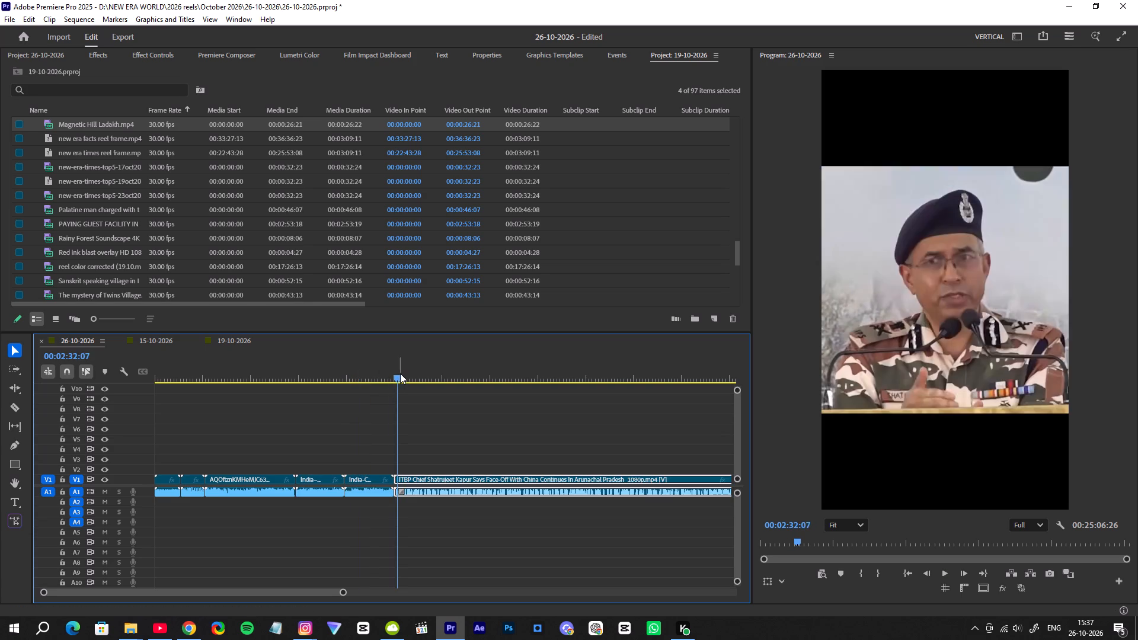
key(space)
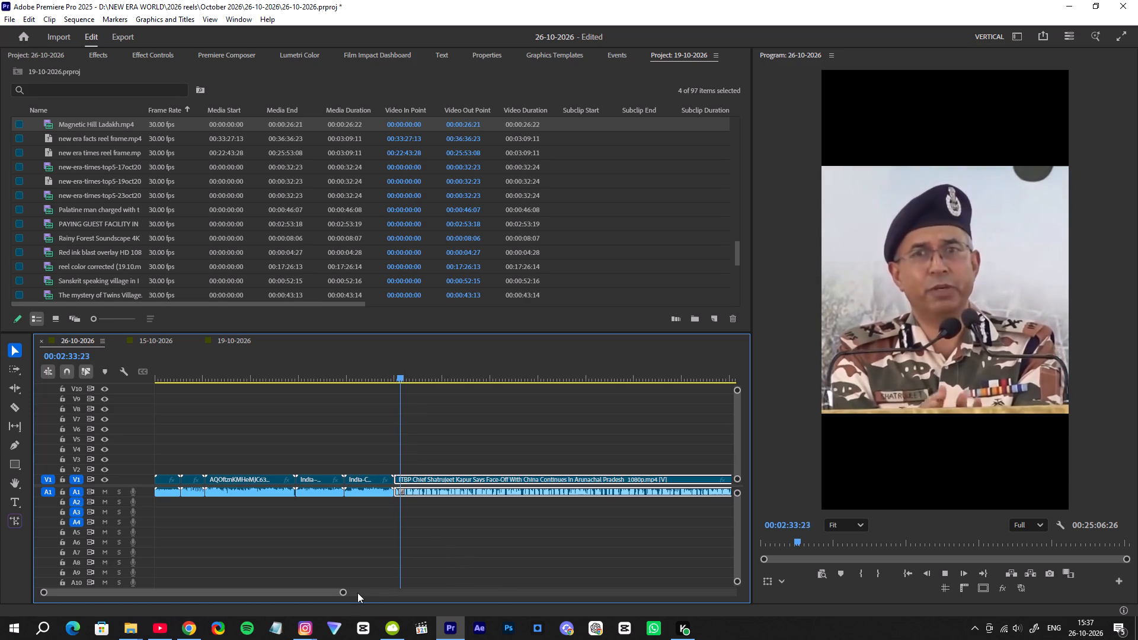
drag(341, 593, 408, 593)
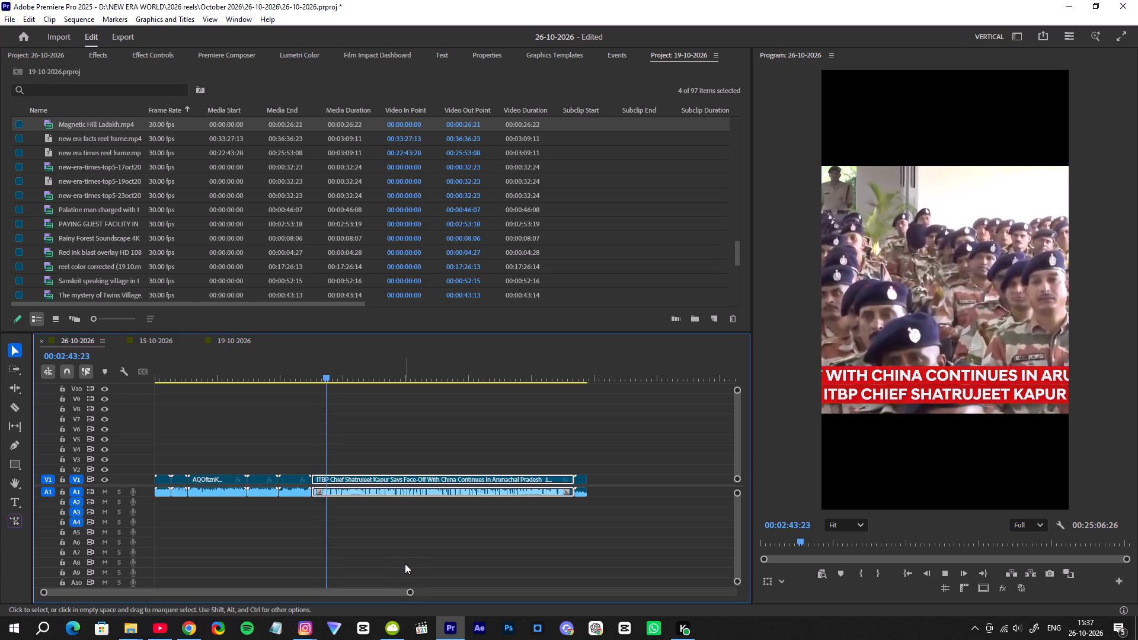
drag(391, 368, 404, 376)
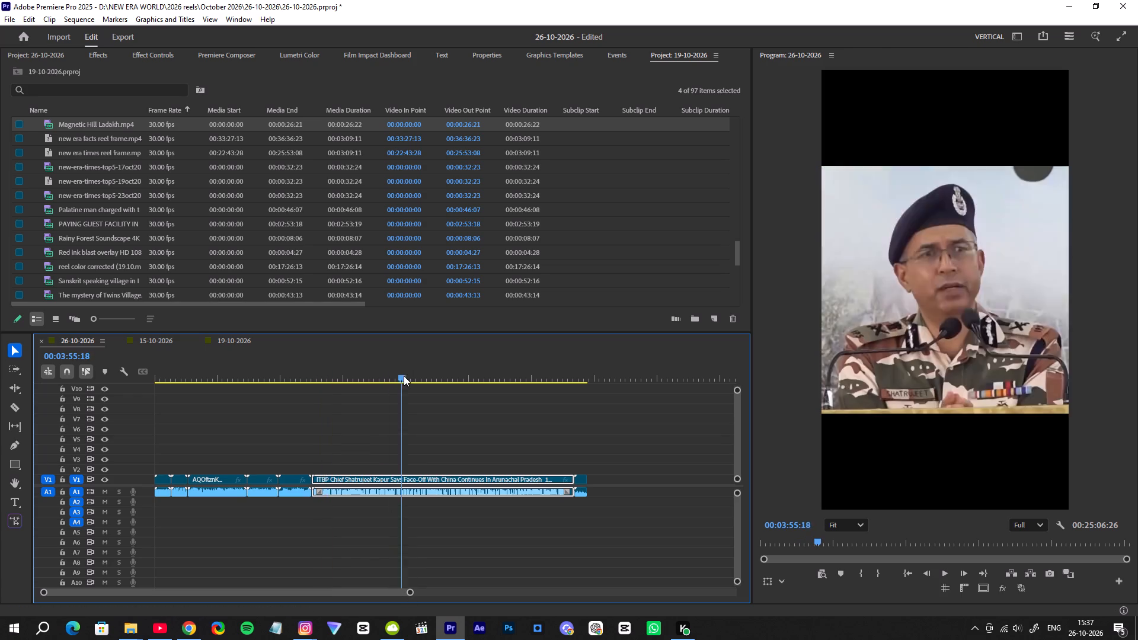
drag(404, 376, 399, 369)
key(space)
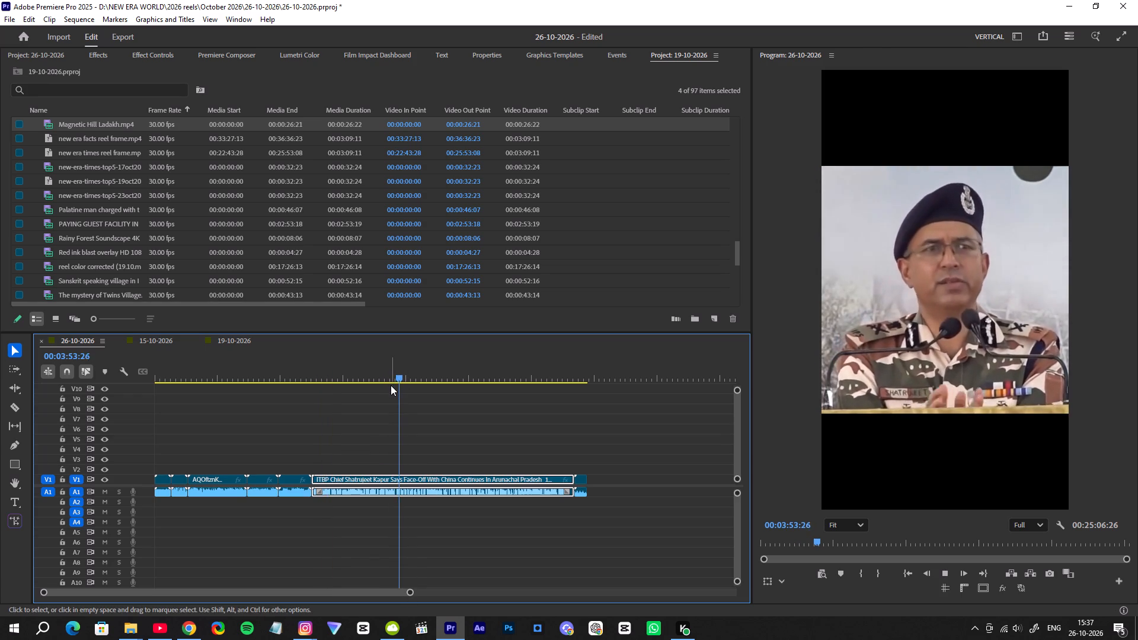
click(393, 374)
key(space)
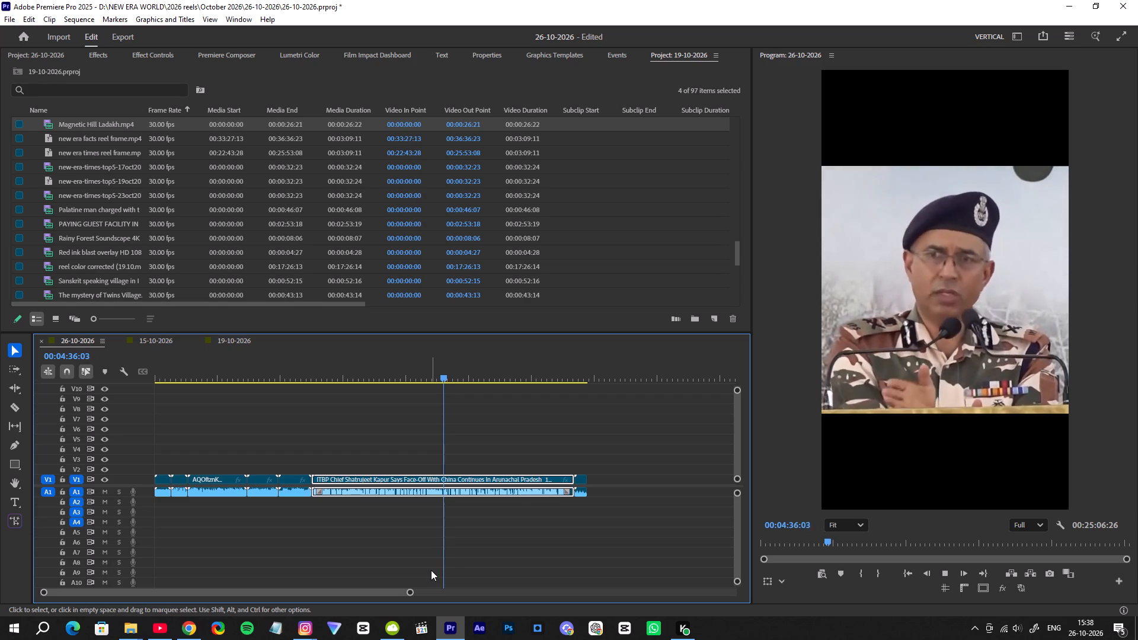
key(space)
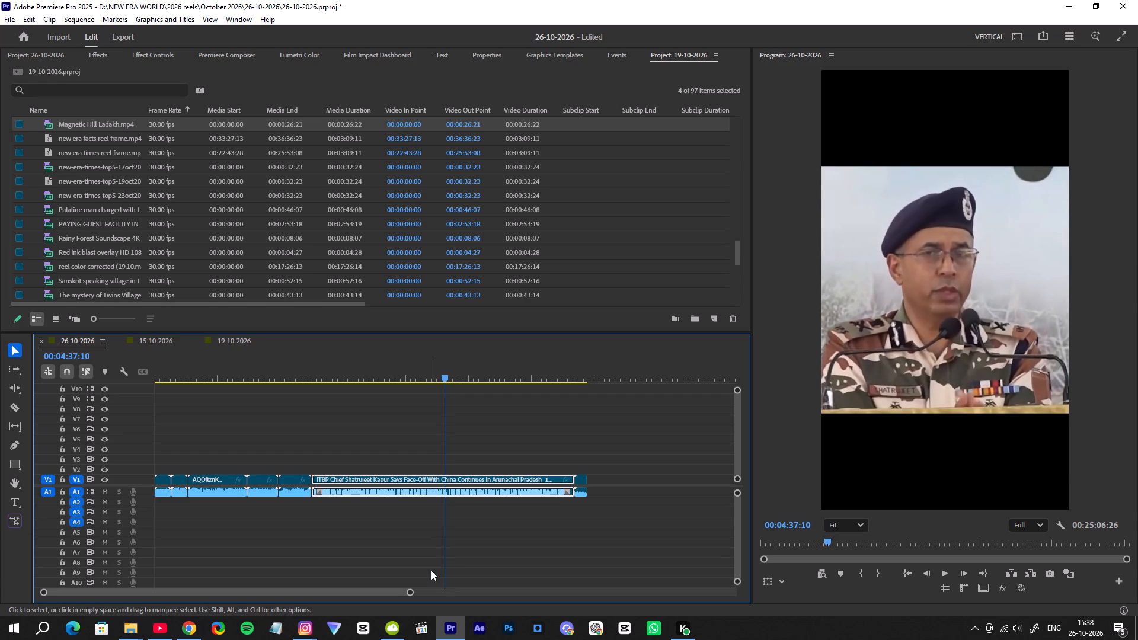
Replay parts of the ITBP Chief speech between about 00:03:35 and 00:04:25 to locate a cut point.
click(428, 377)
key(space)
drag(411, 593, 349, 586)
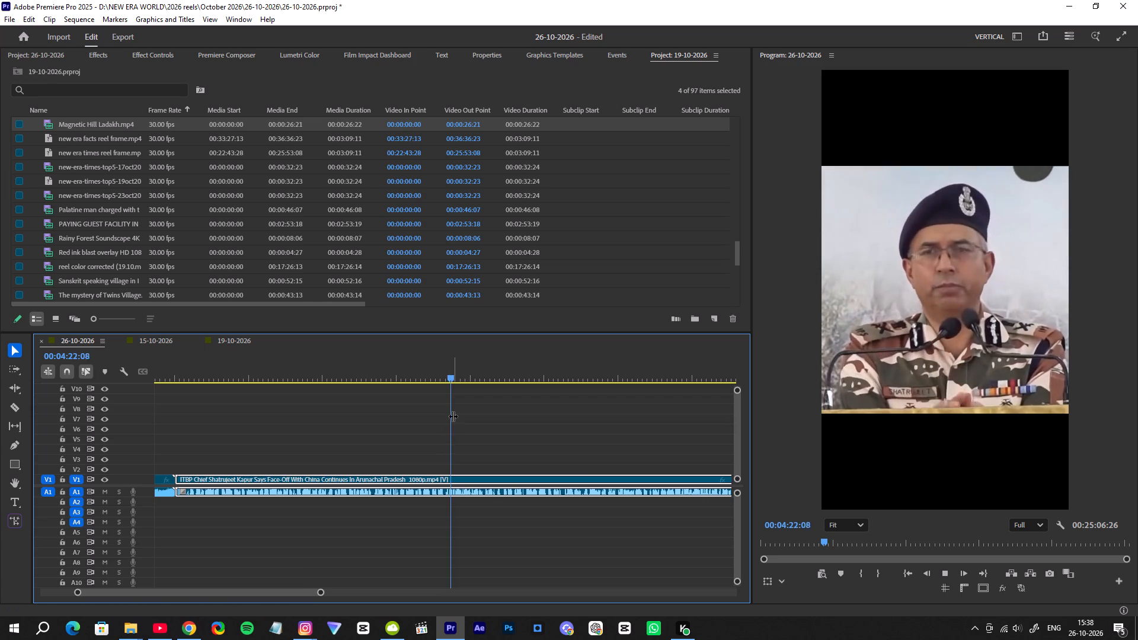
drag(435, 375, 338, 393)
key(space)
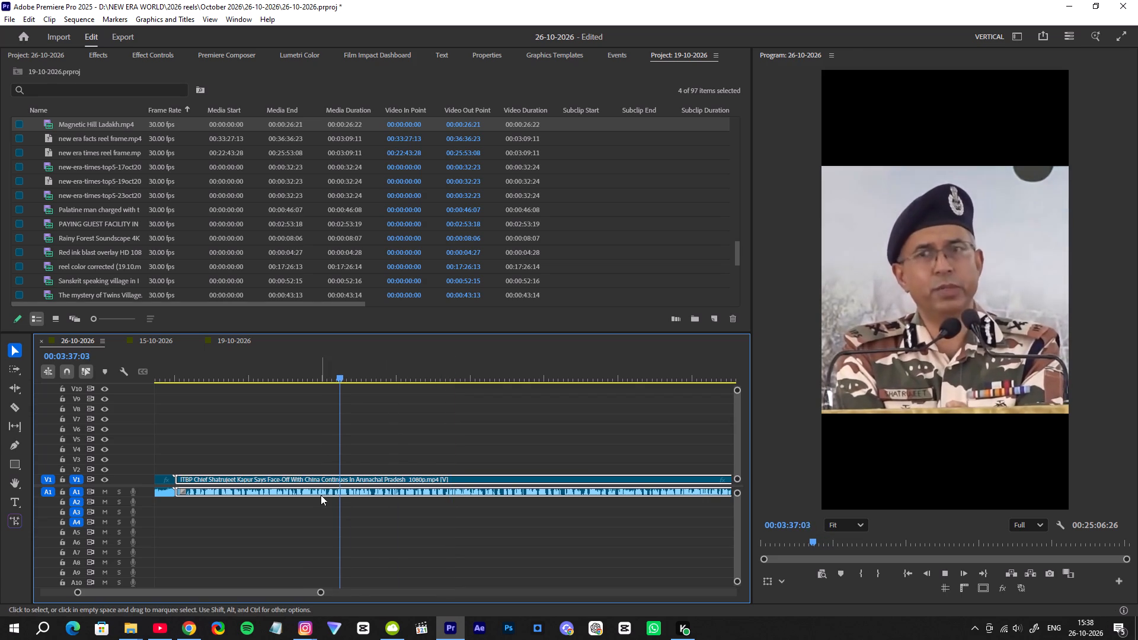
drag(321, 591, 330, 591)
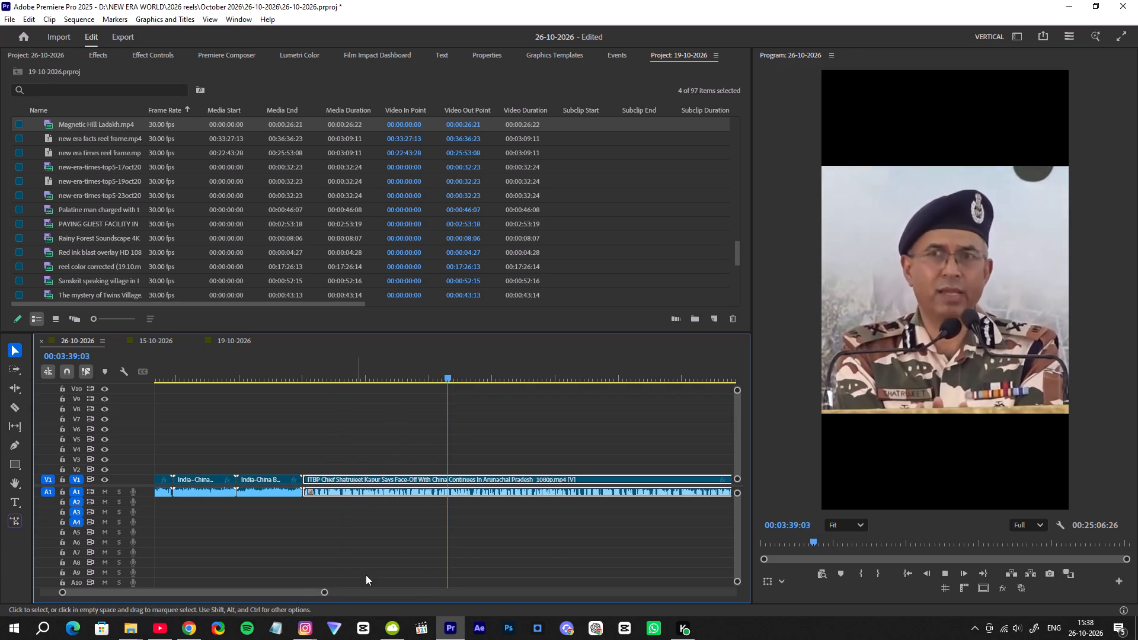
drag(456, 376, 470, 379)
key(space)
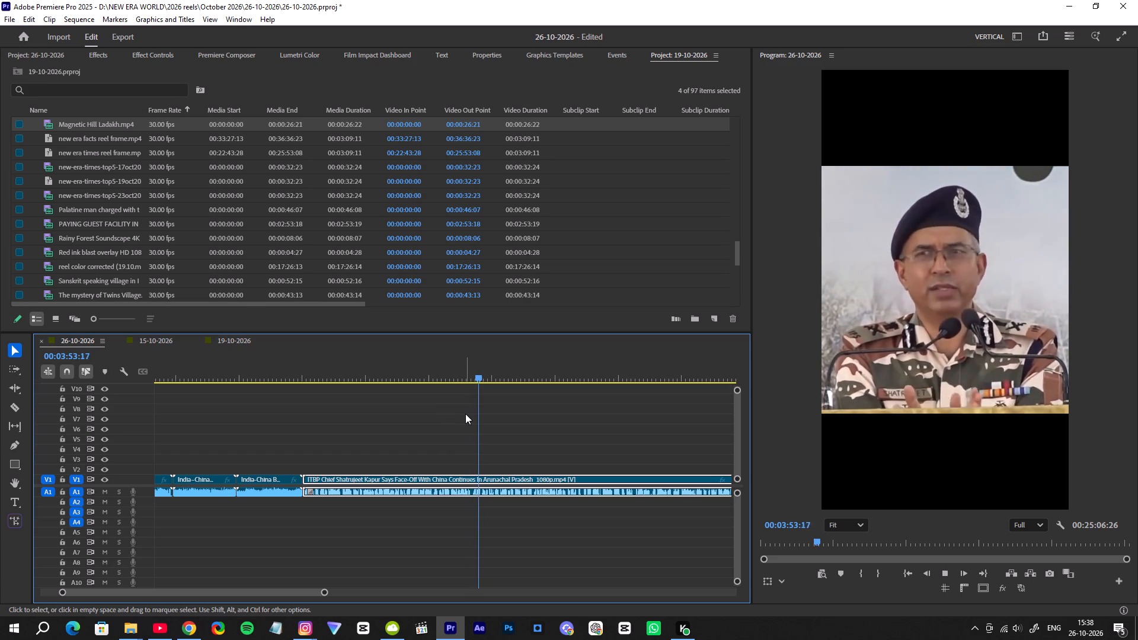
click(494, 378)
key(space)
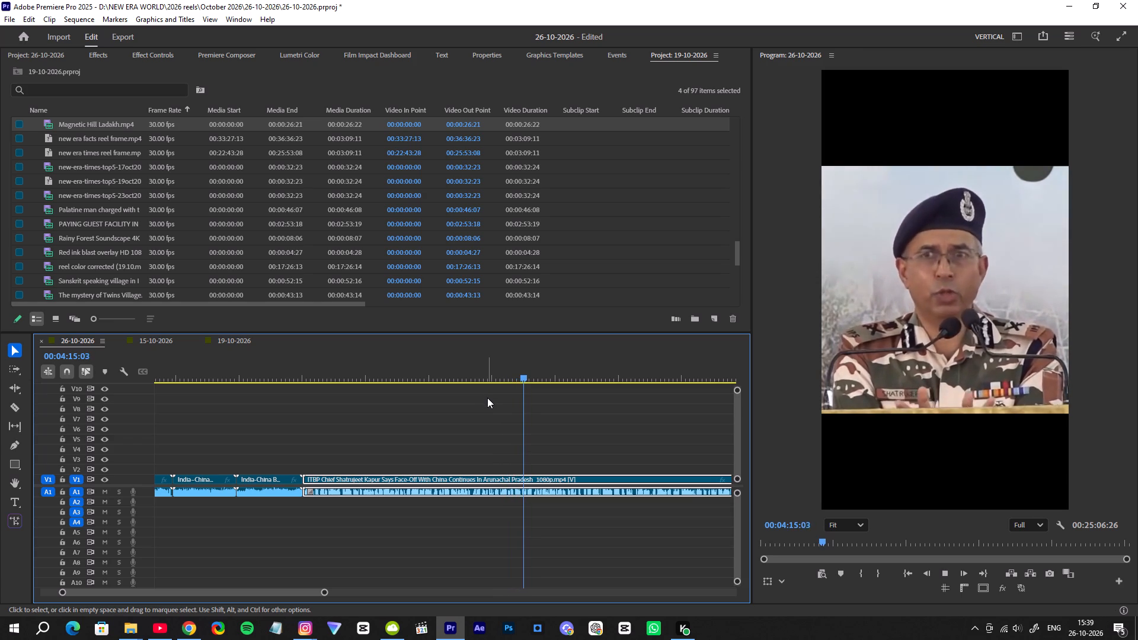
Split the ITBP Chief clip's video and audio at about 00:04:14.
key(space)
drag(325, 594, 261, 581)
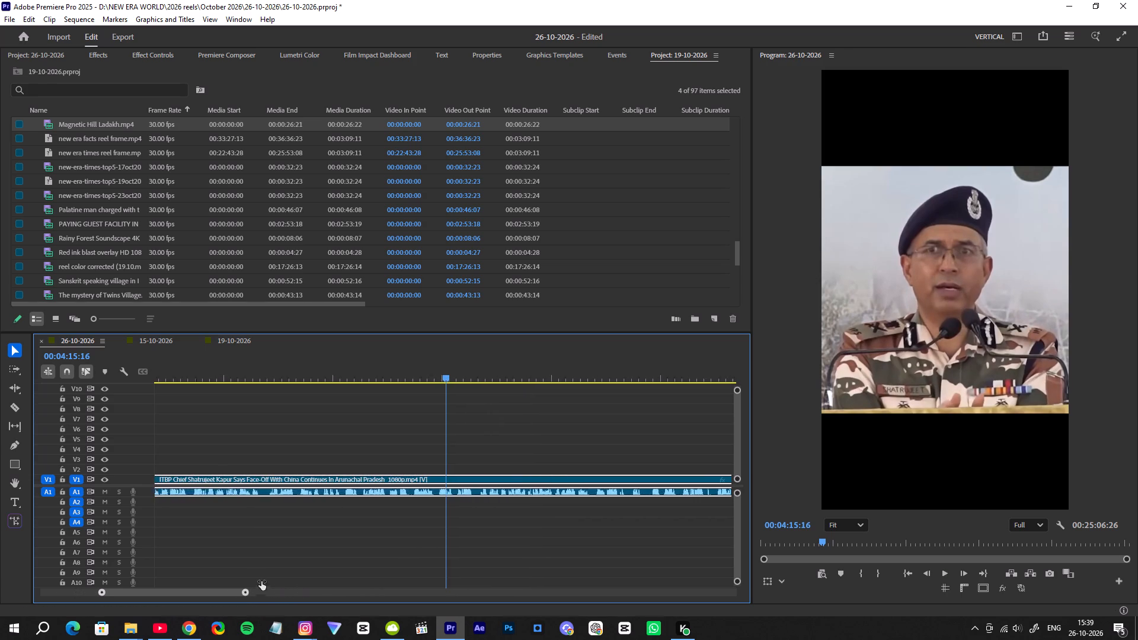
drag(261, 581, 249, 570)
drag(430, 375, 428, 383)
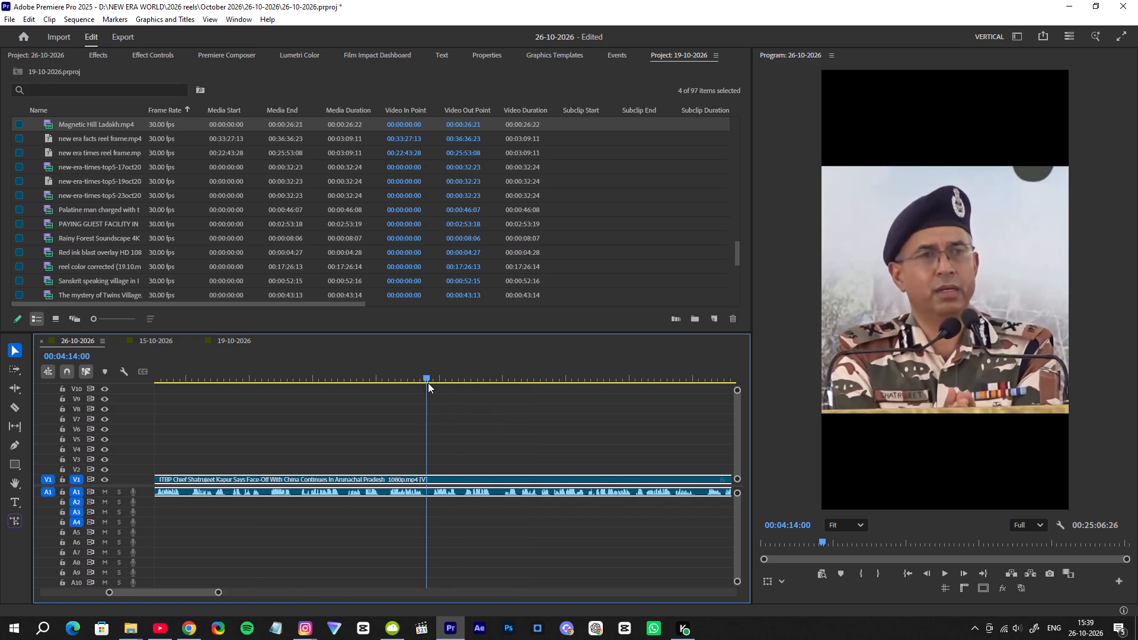
key(F2)
Play on past the first cut and split the ITBP Chief clip's video and audio again at 00:04:37:09.
key(space)
drag(219, 593, 260, 593)
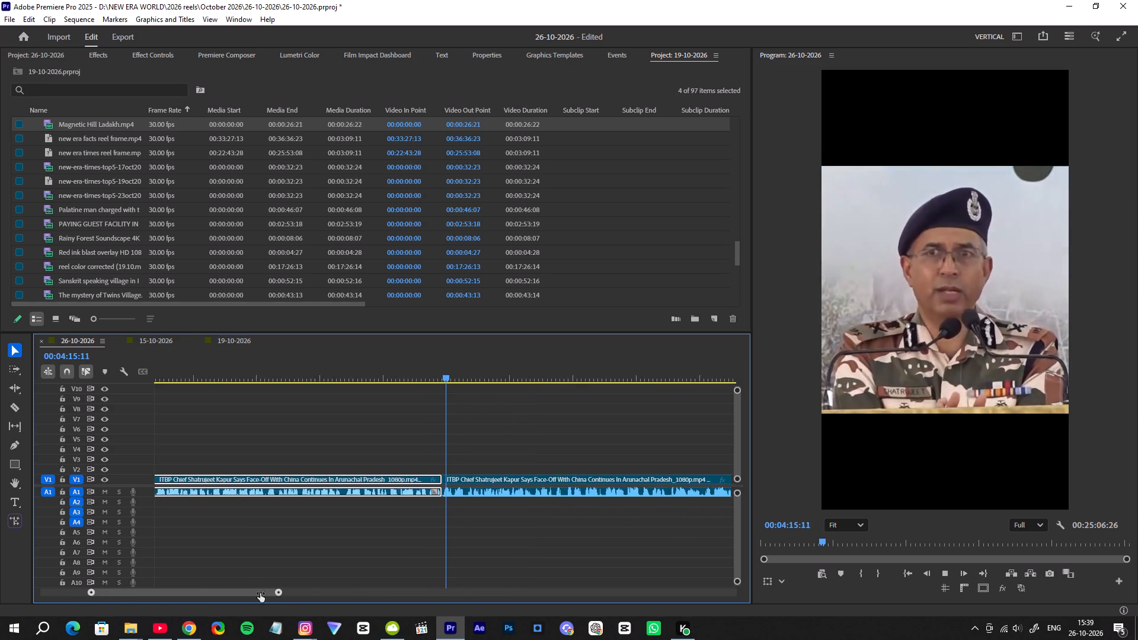
drag(260, 593, 284, 590)
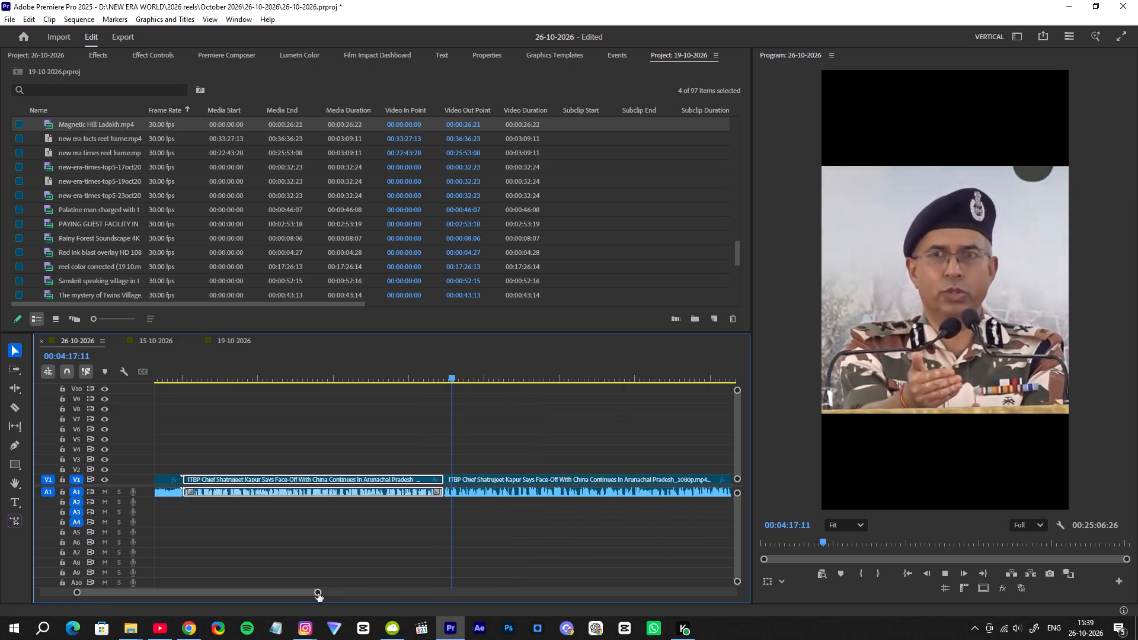
drag(318, 593, 369, 590)
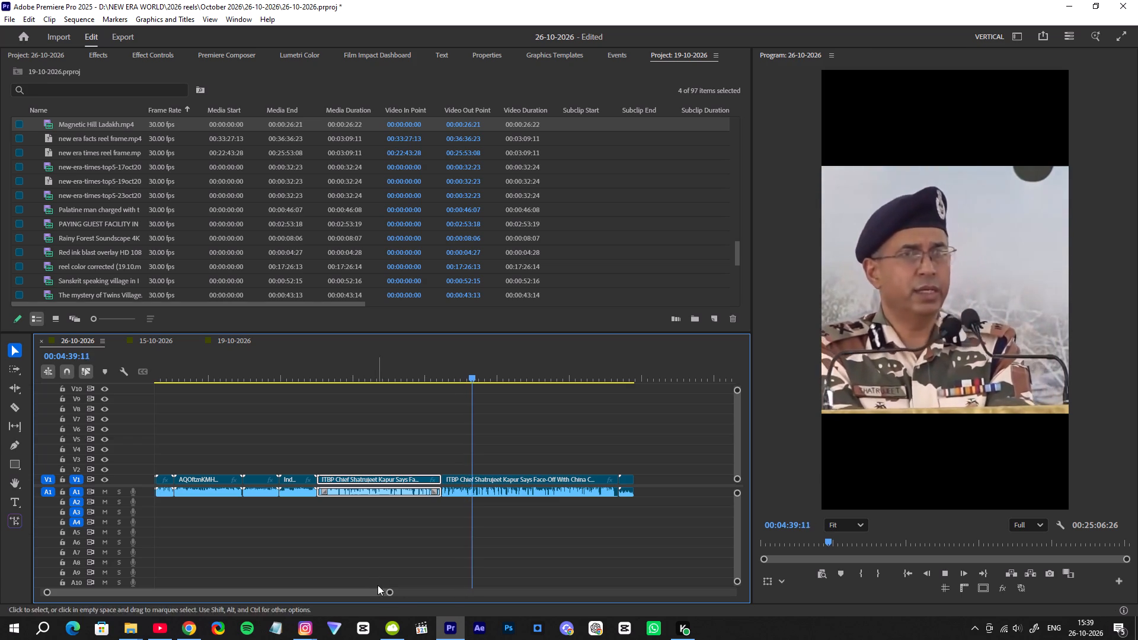
drag(391, 592, 309, 578)
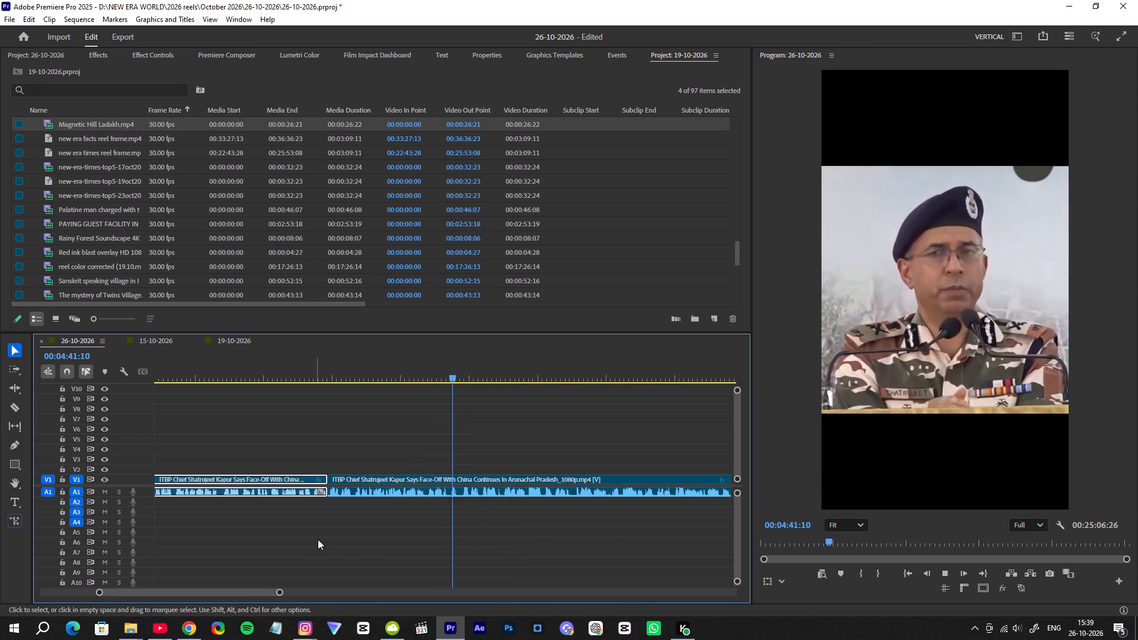
click(414, 372)
key(space)
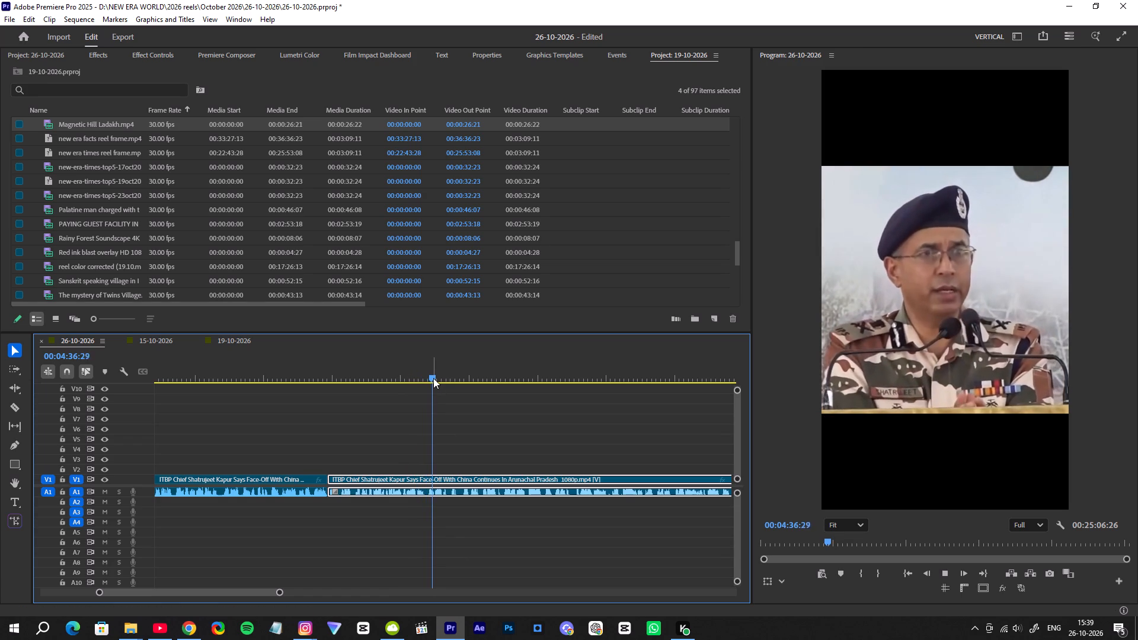
key(space)
key(F2)
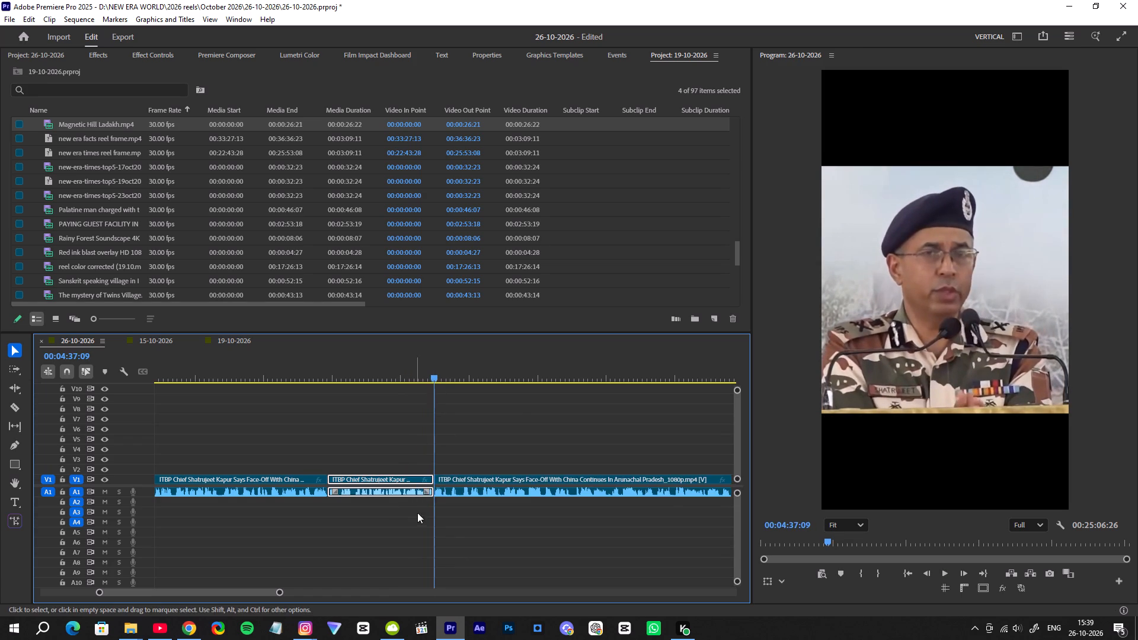
Skim the ITBP Chief speech after the 00:04:37:09 cut, playing parts between about 00:04:50 and 00:05:06.
drag(459, 374, 506, 377)
key(space)
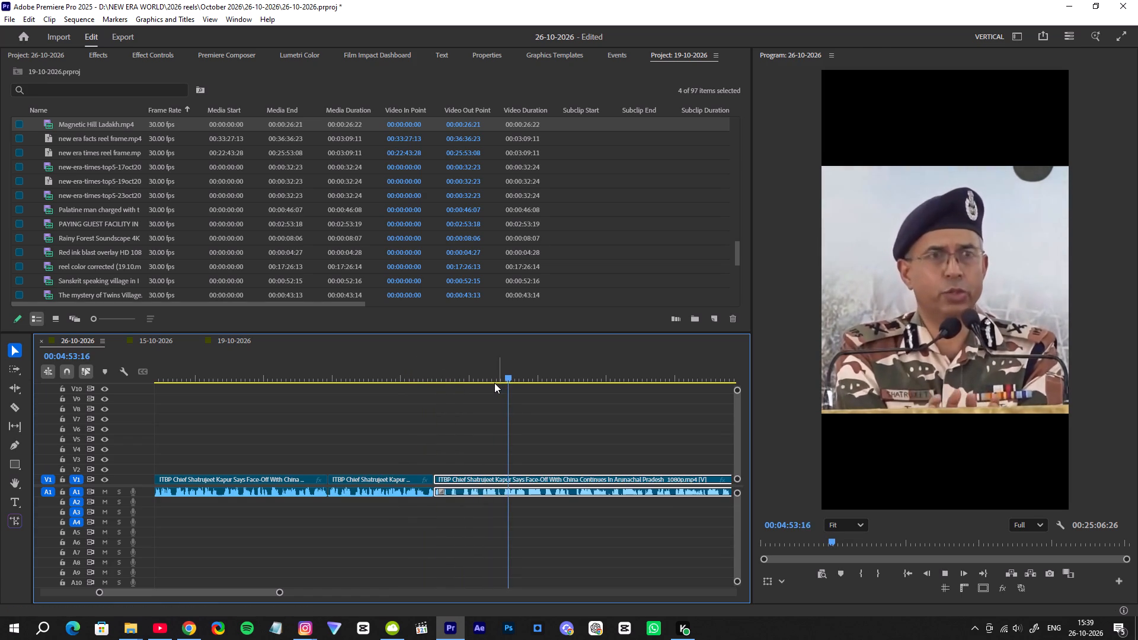
drag(488, 375, 495, 376)
key(space)
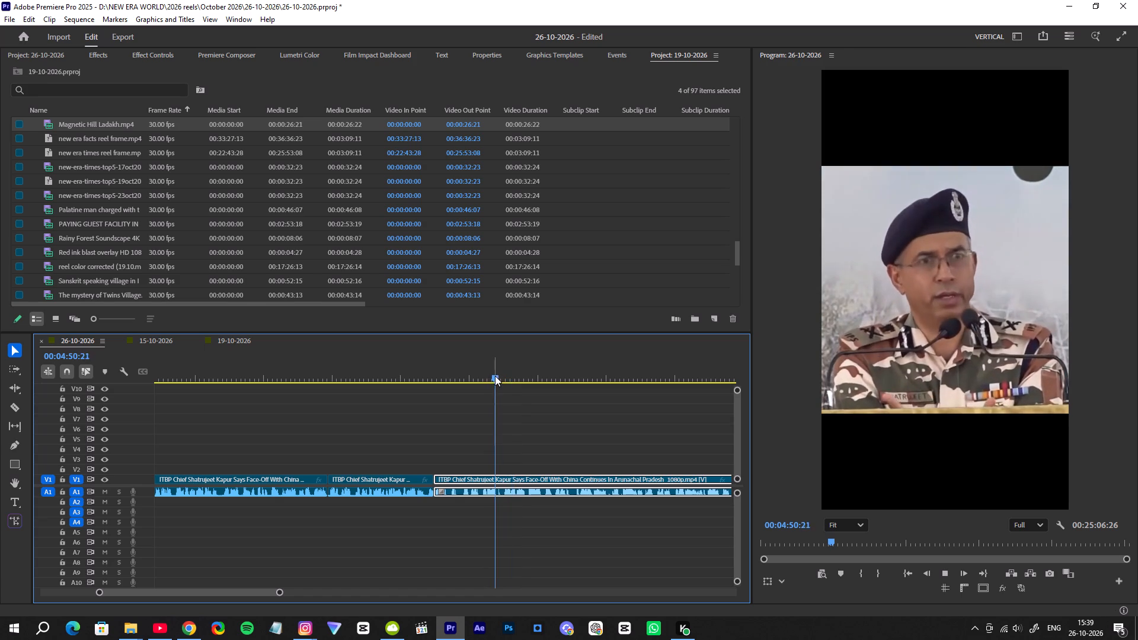
drag(513, 377, 521, 380)
key(space)
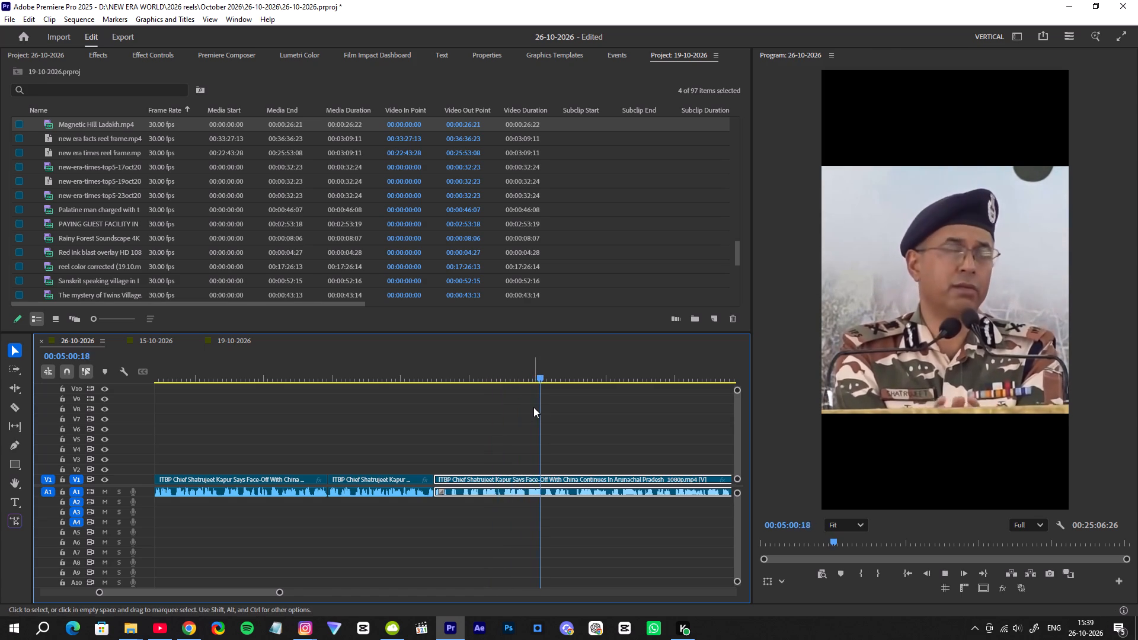
key(space)
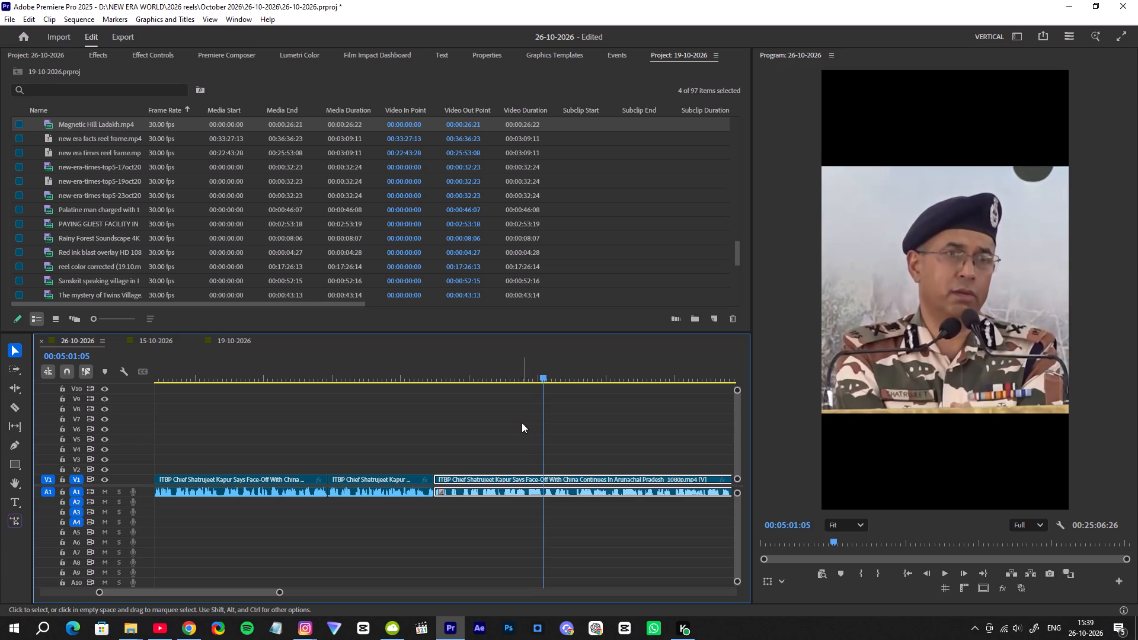
drag(280, 593, 284, 594)
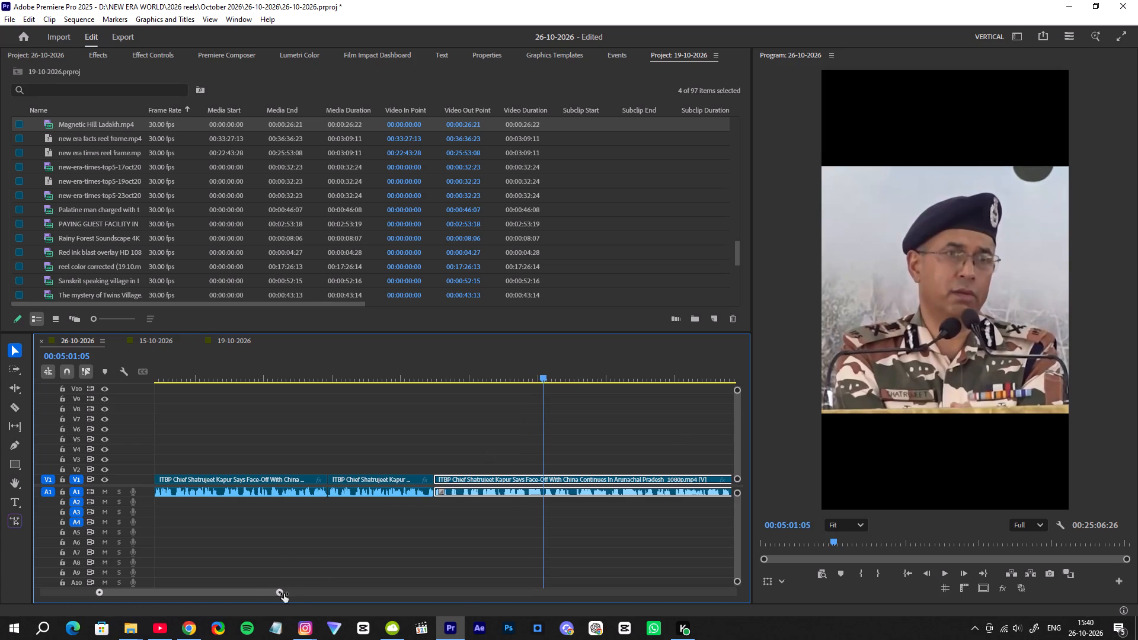
drag(284, 594, 315, 593)
drag(445, 376, 451, 377)
key(space)
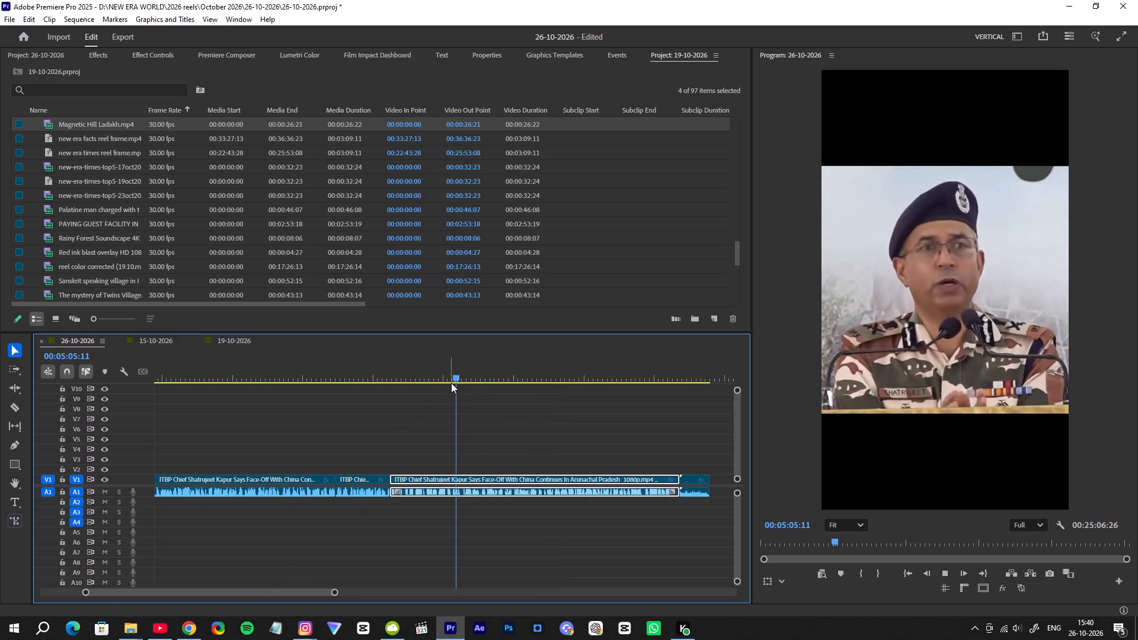
key(space)
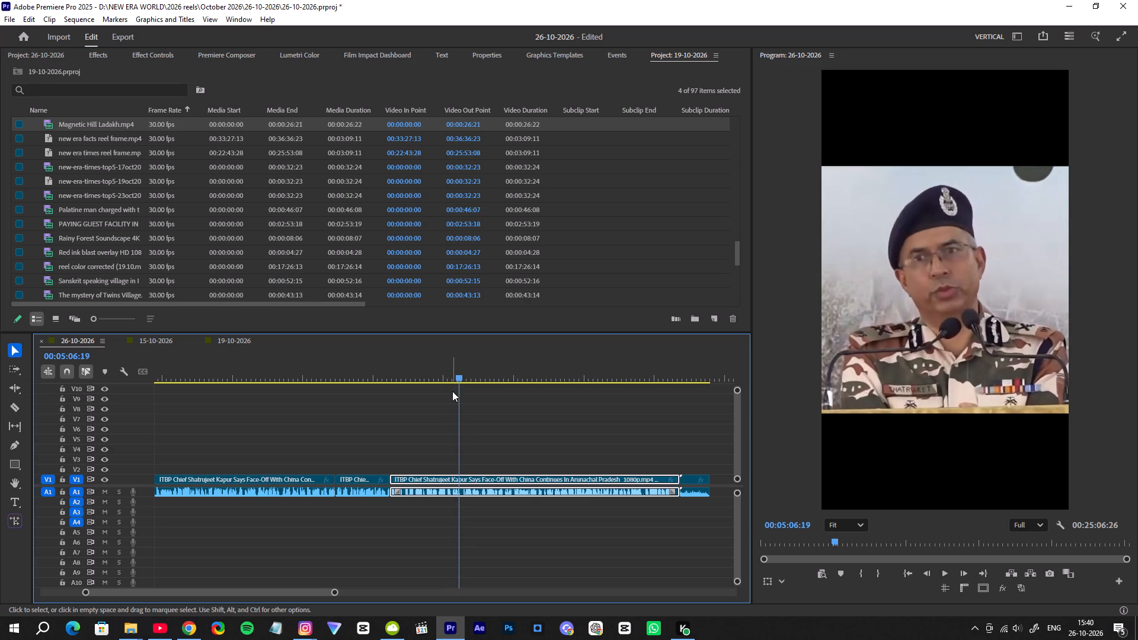
Skim further through the ITBP Chief speech, playing passages between about 00:05:06 and 00:06:01 to find the next usable excerpt.
drag(333, 594, 347, 586)
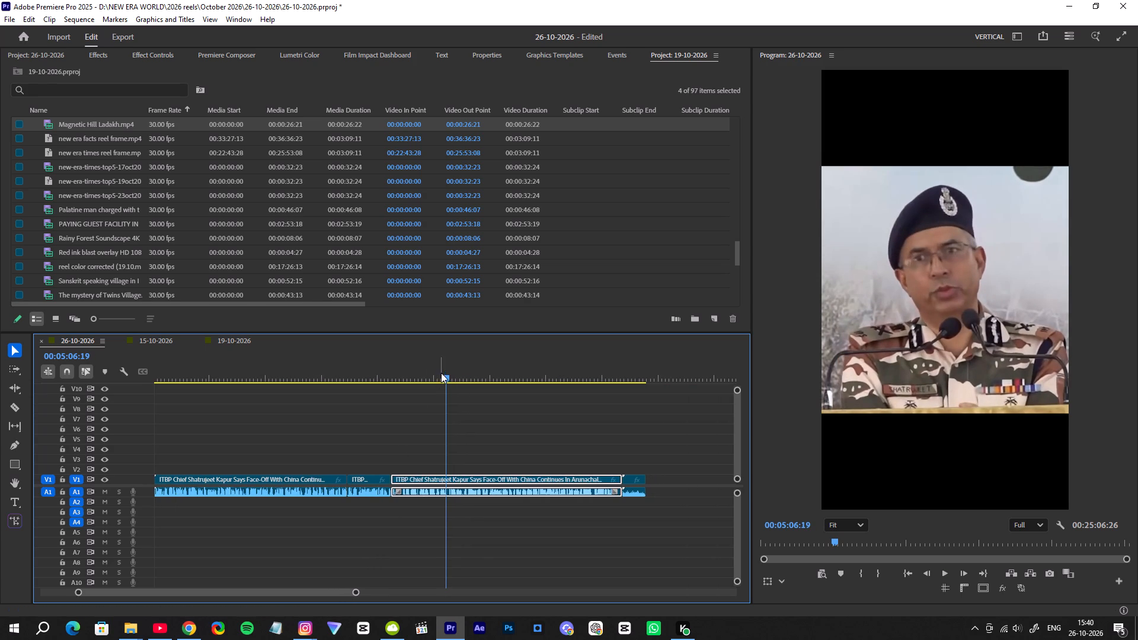
drag(446, 371, 453, 374)
key(space)
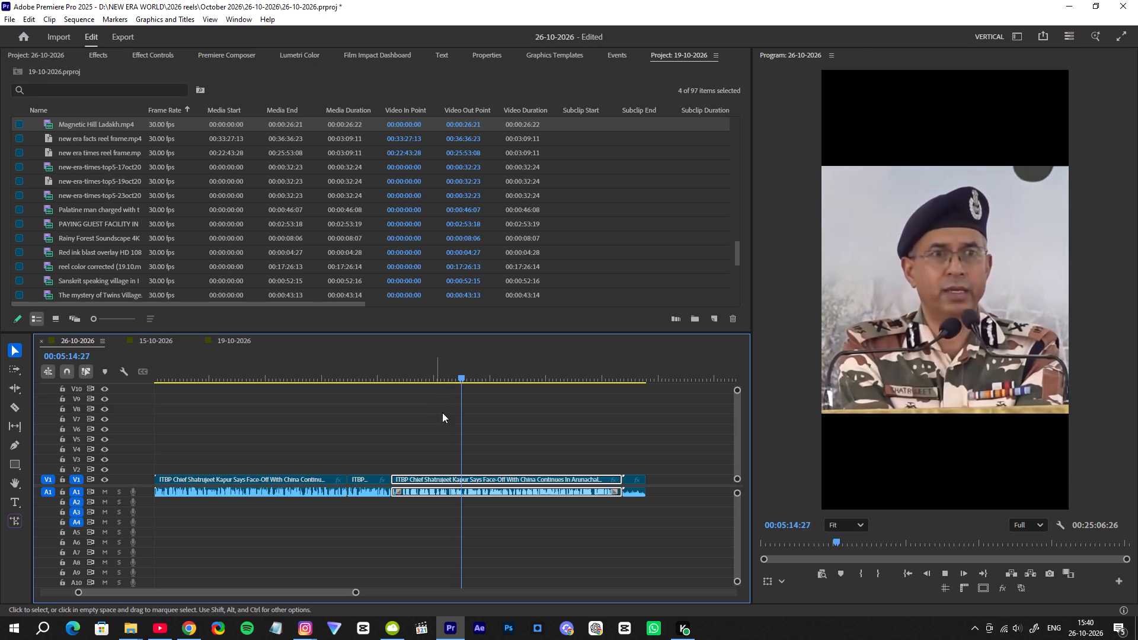
drag(462, 382, 480, 384)
drag(469, 370, 482, 377)
key(space)
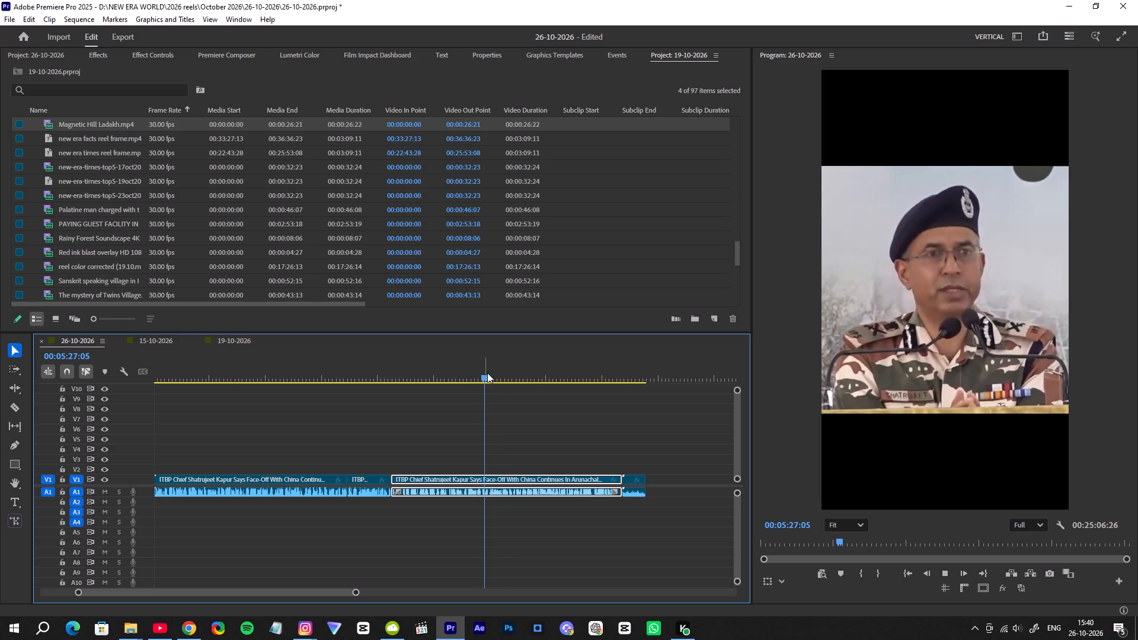
drag(487, 372, 501, 379)
key(space)
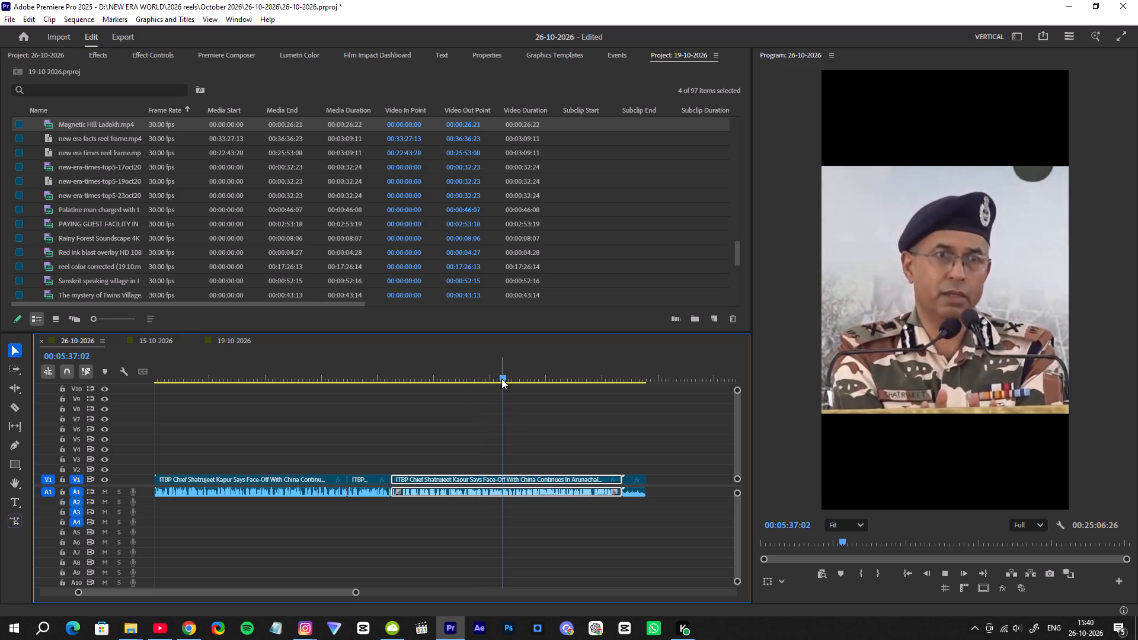
drag(508, 371, 515, 379)
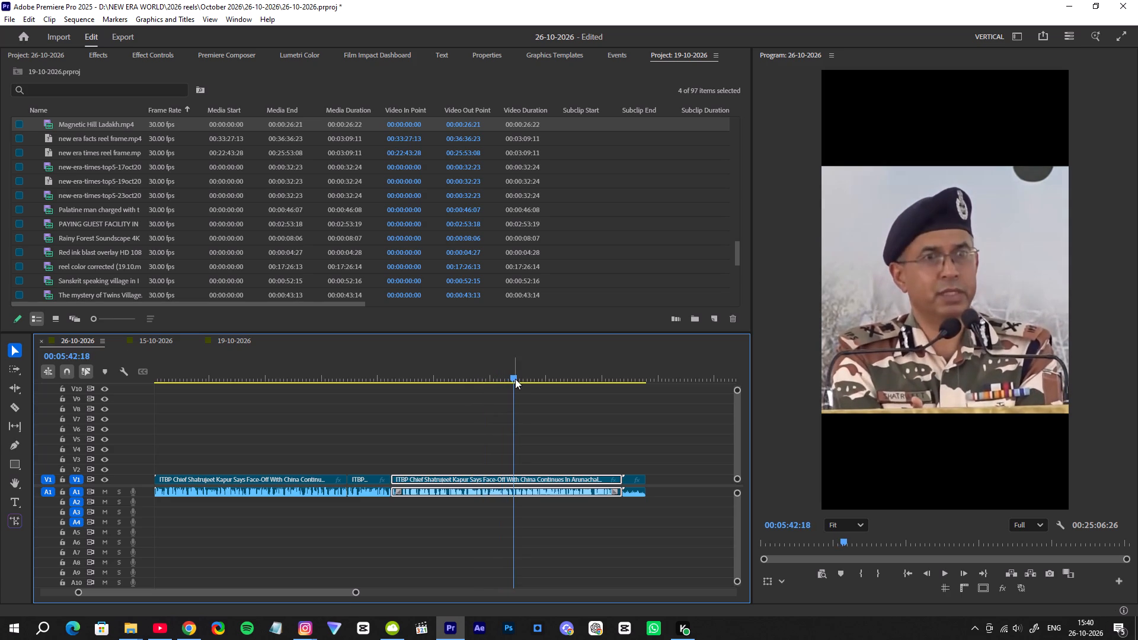
key(space)
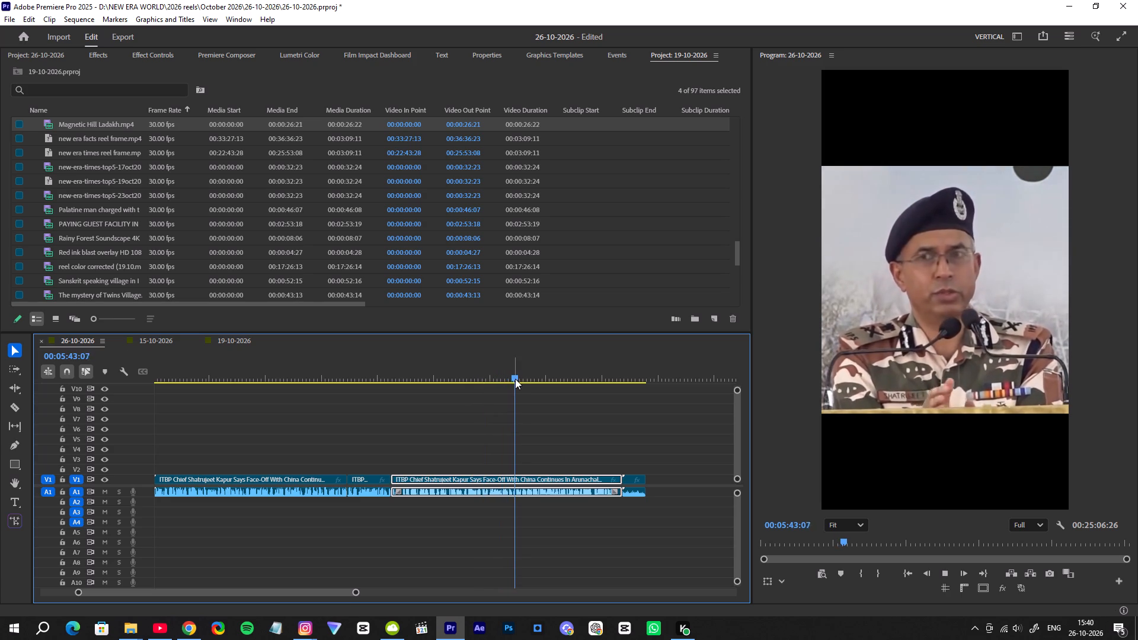
drag(357, 591, 309, 584)
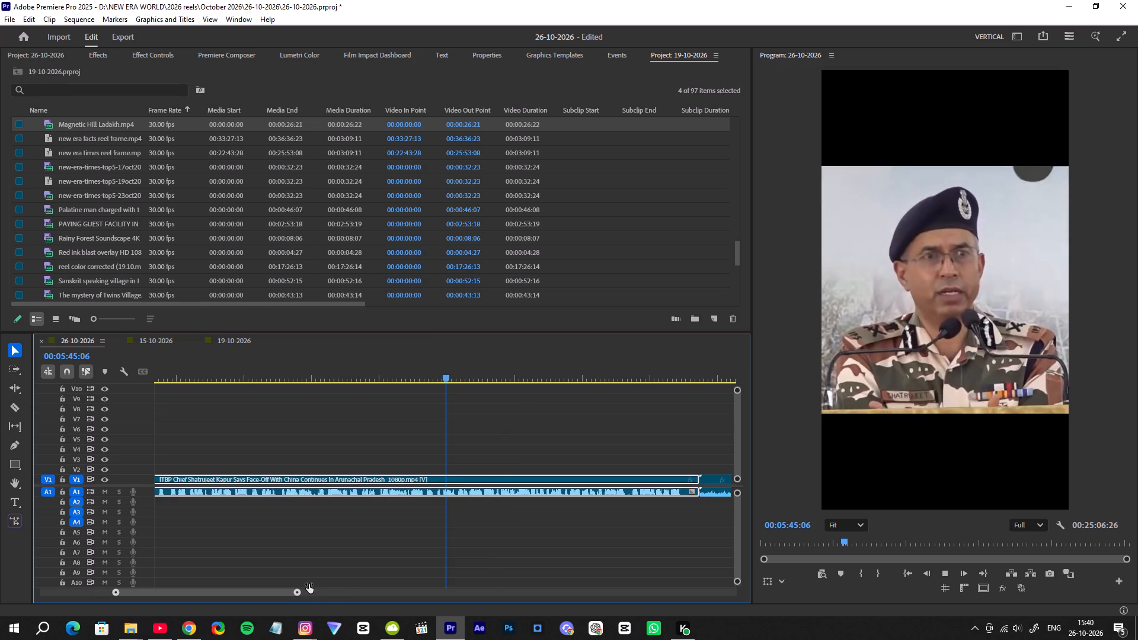
drag(309, 584, 305, 582)
drag(291, 592, 313, 594)
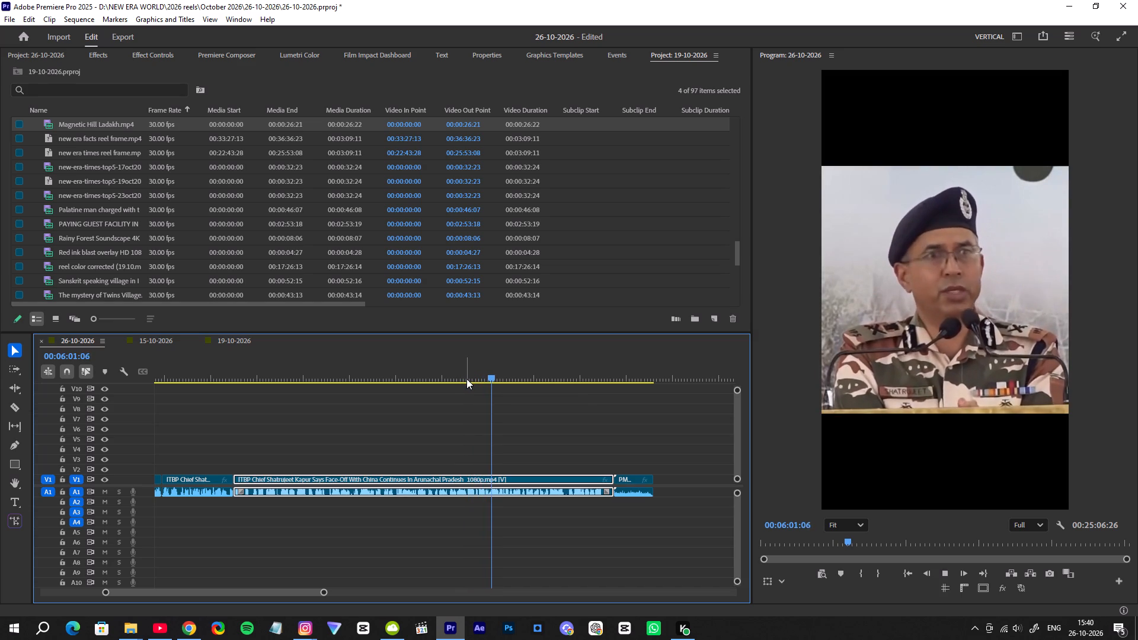
Ripple-trim the ITBP Chief segment after the 00:04:37:09 cut, removing its beginning up to about 00:05:58 and closing the gap.
drag(485, 376, 474, 385)
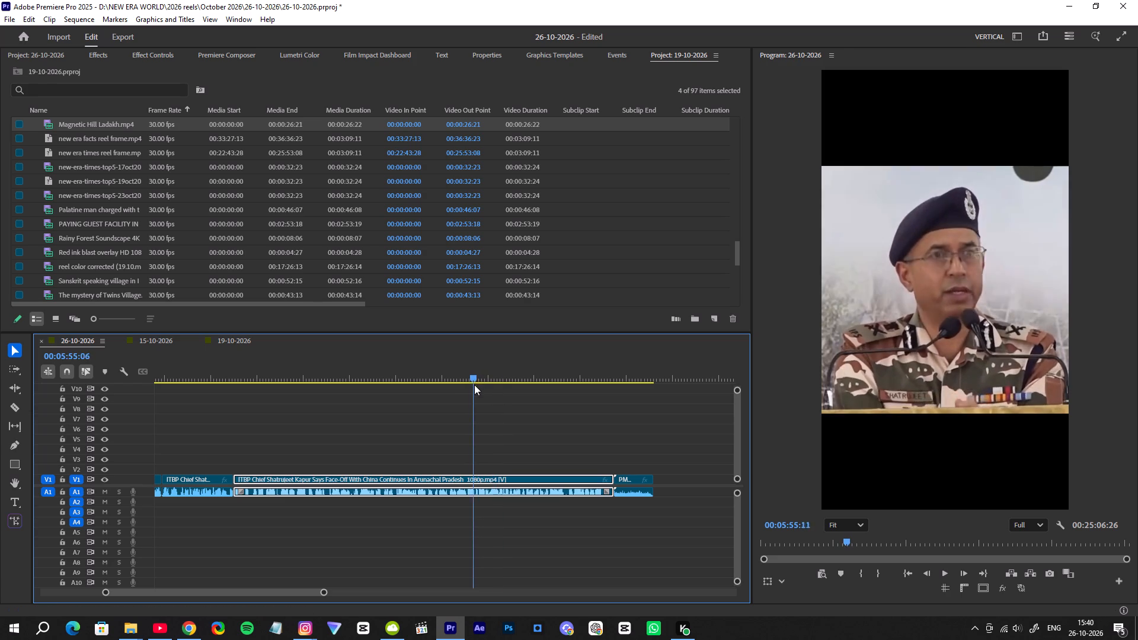
drag(474, 385, 470, 386)
key(space)
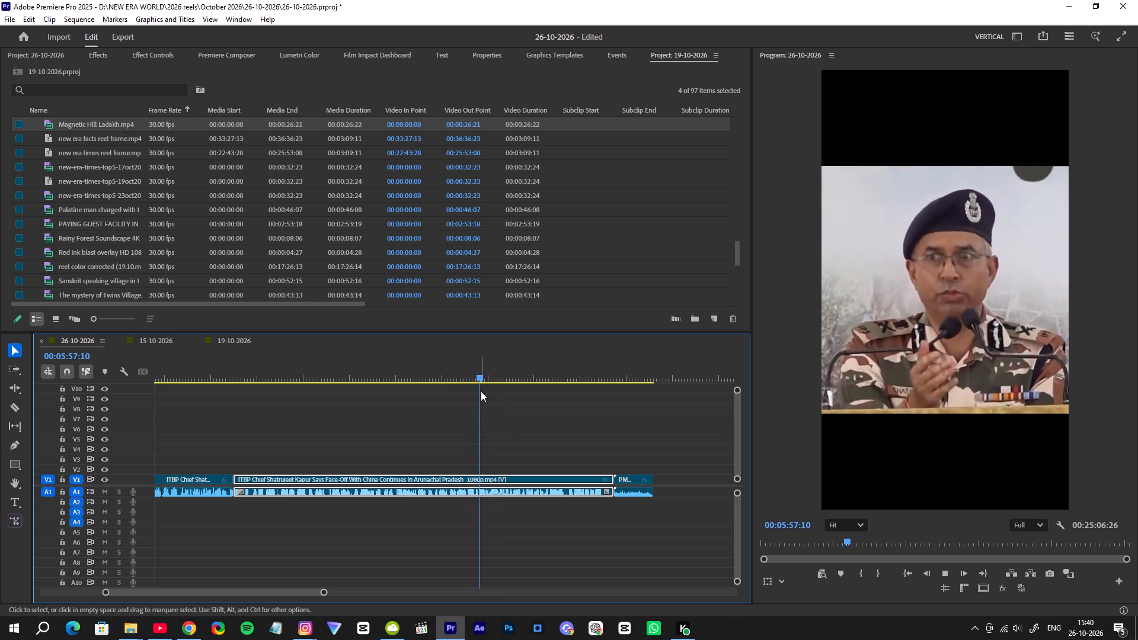
key(space)
key(space)
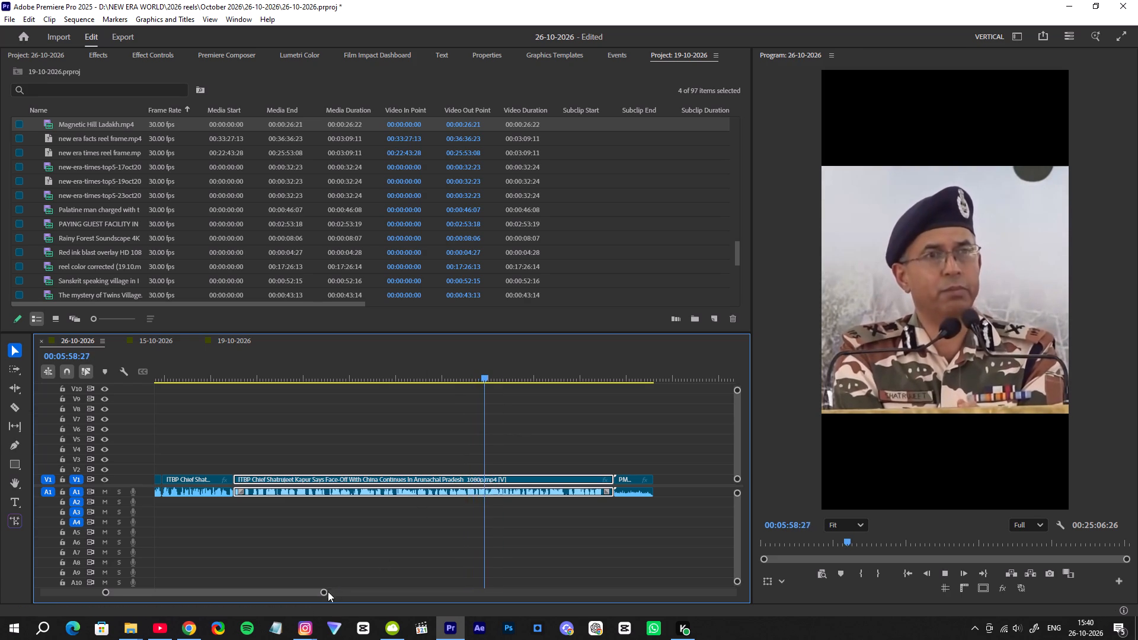
key(space)
drag(325, 592, 253, 584)
key(space)
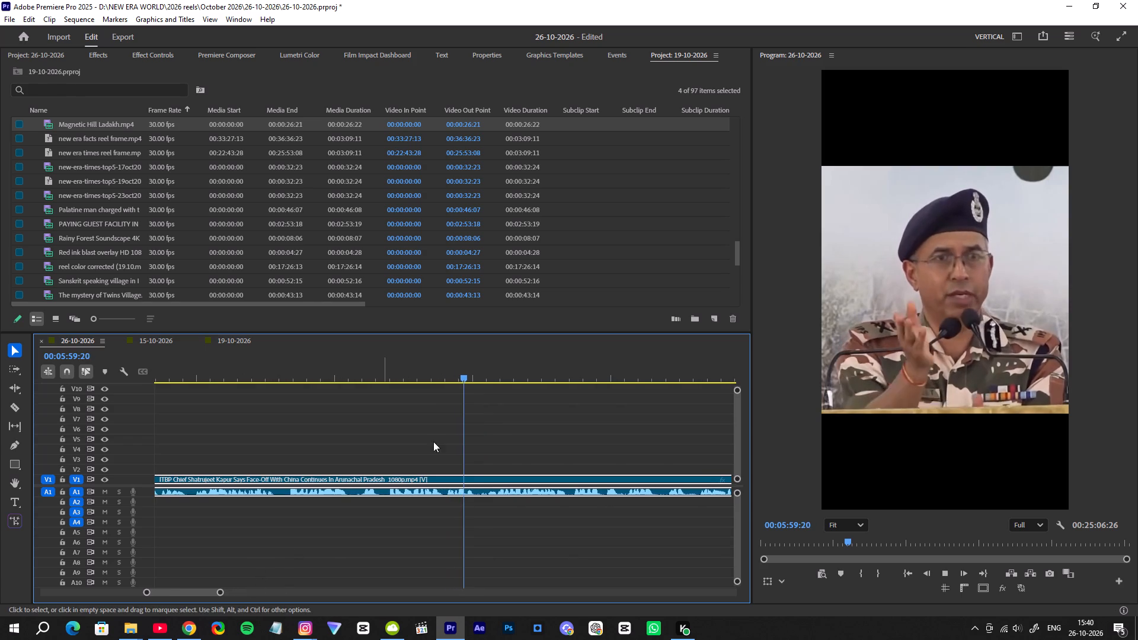
key(space)
drag(464, 372, 446, 389)
key(q)
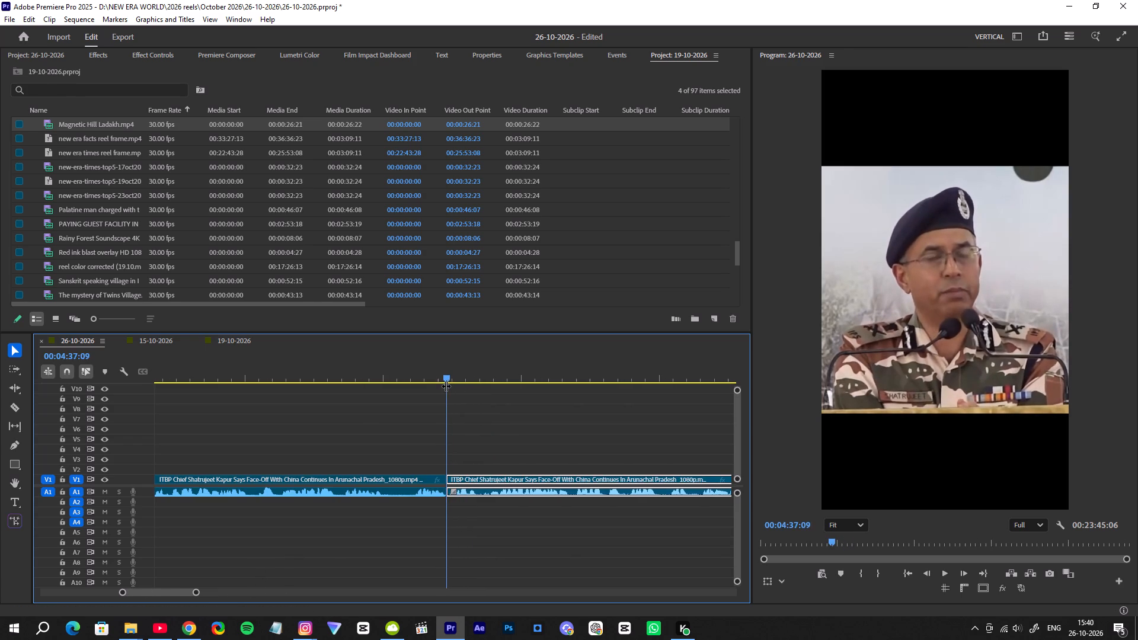
Play the trimmed ITBP Chief segment from 00:04:37:09 to about 00:05:03 and replay around 00:04:50 to look for its end point.
key(space)
drag(196, 593, 200, 593)
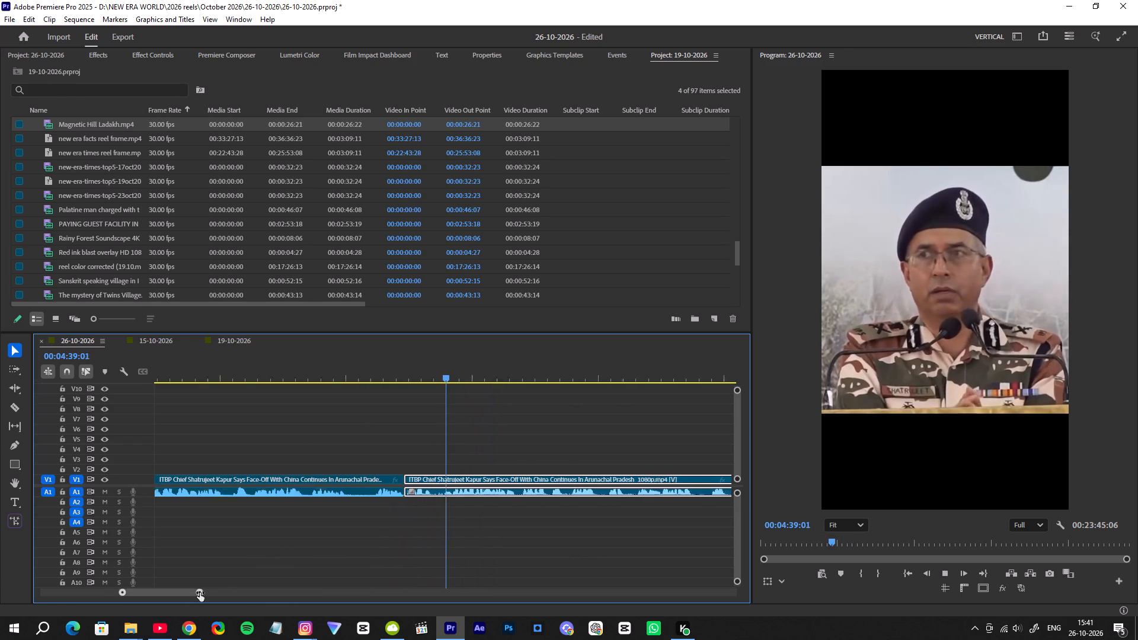
drag(200, 593, 215, 592)
drag(227, 593, 246, 594)
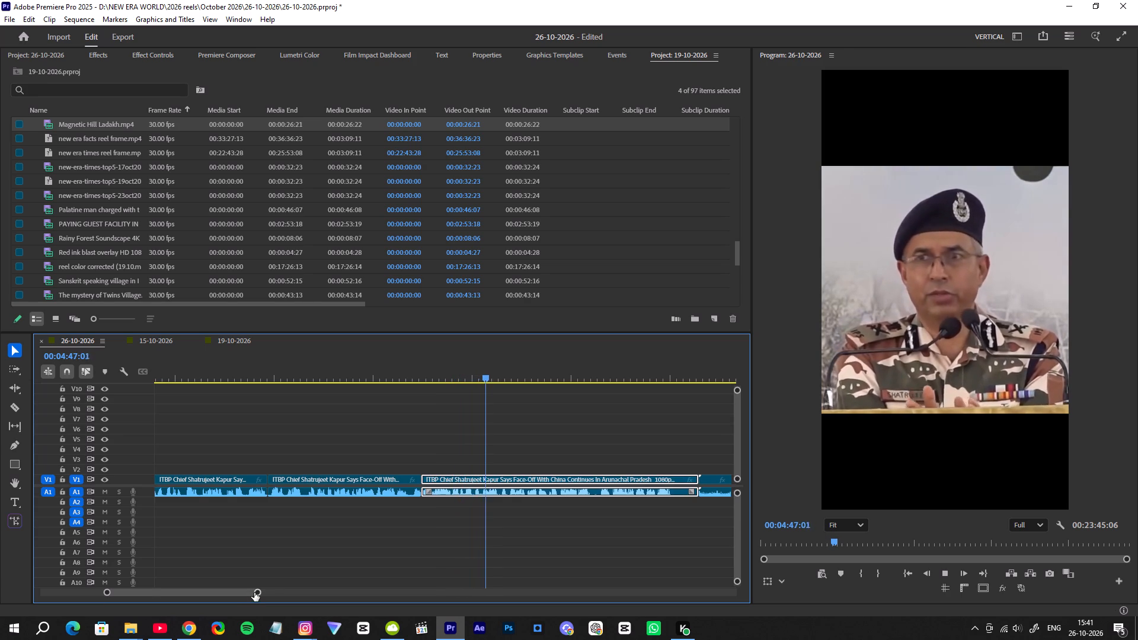
drag(259, 593, 253, 593)
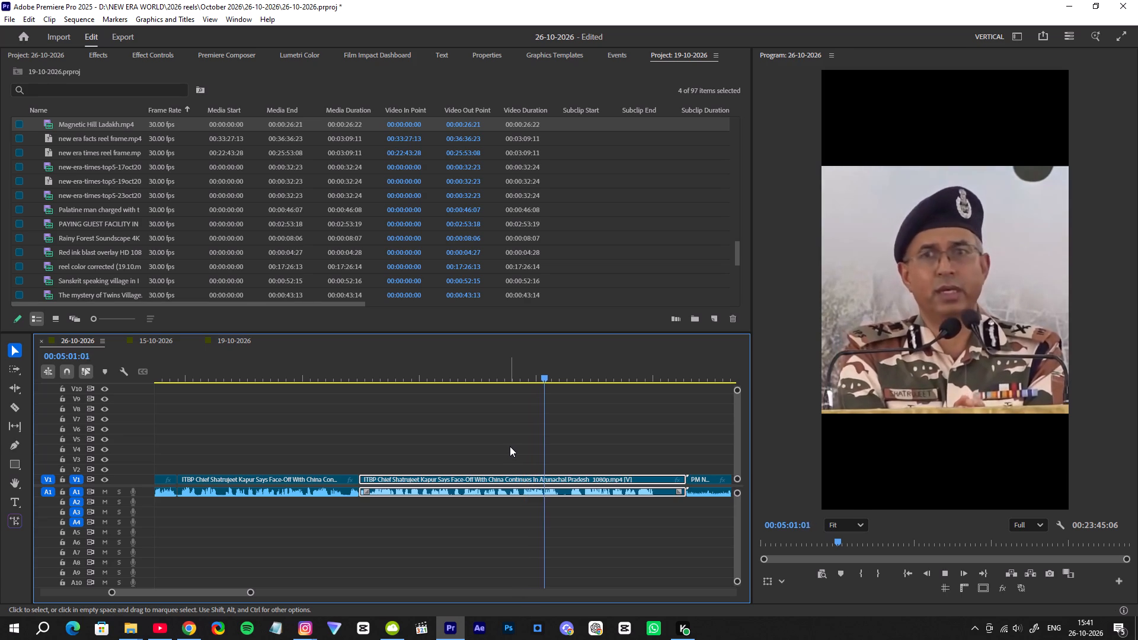
click(476, 374)
key(space)
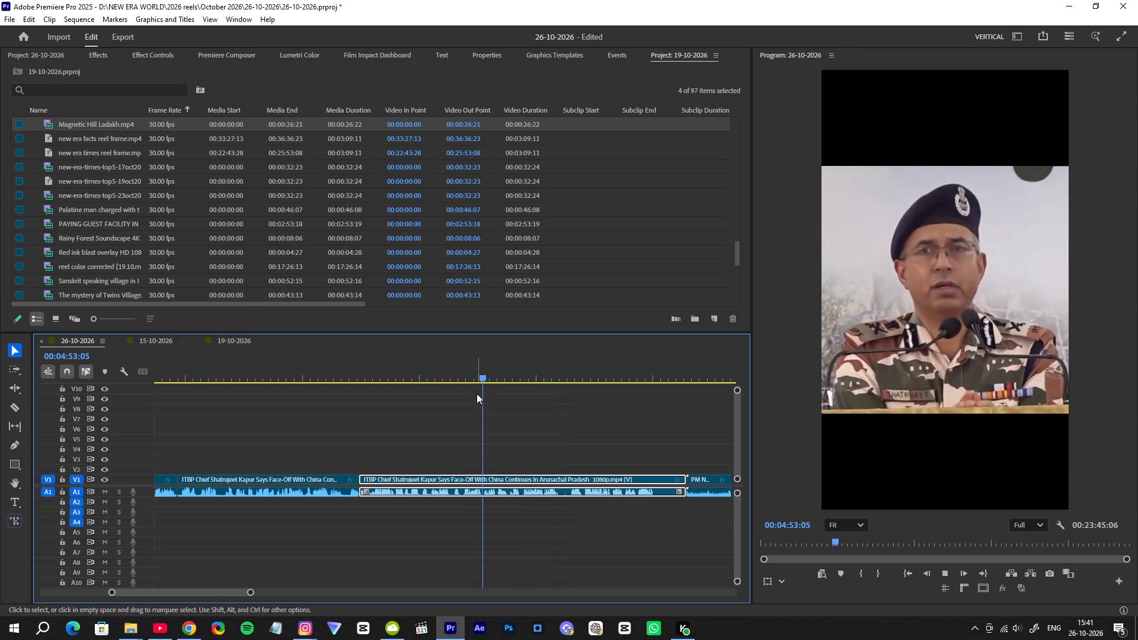
click(460, 369)
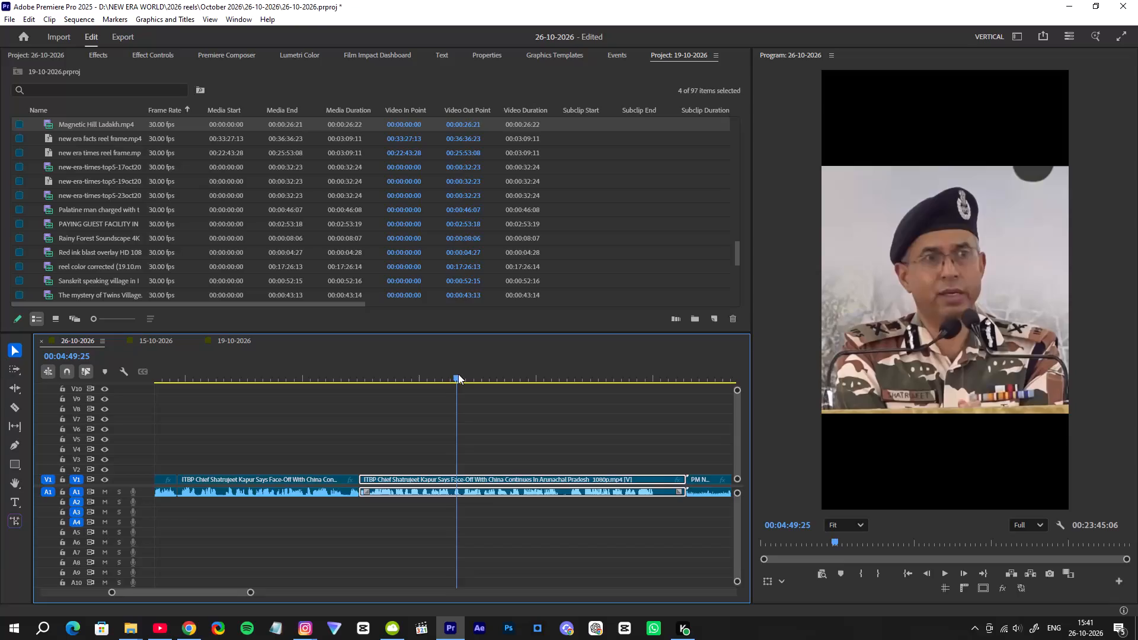
key(space)
click(429, 364)
key(space)
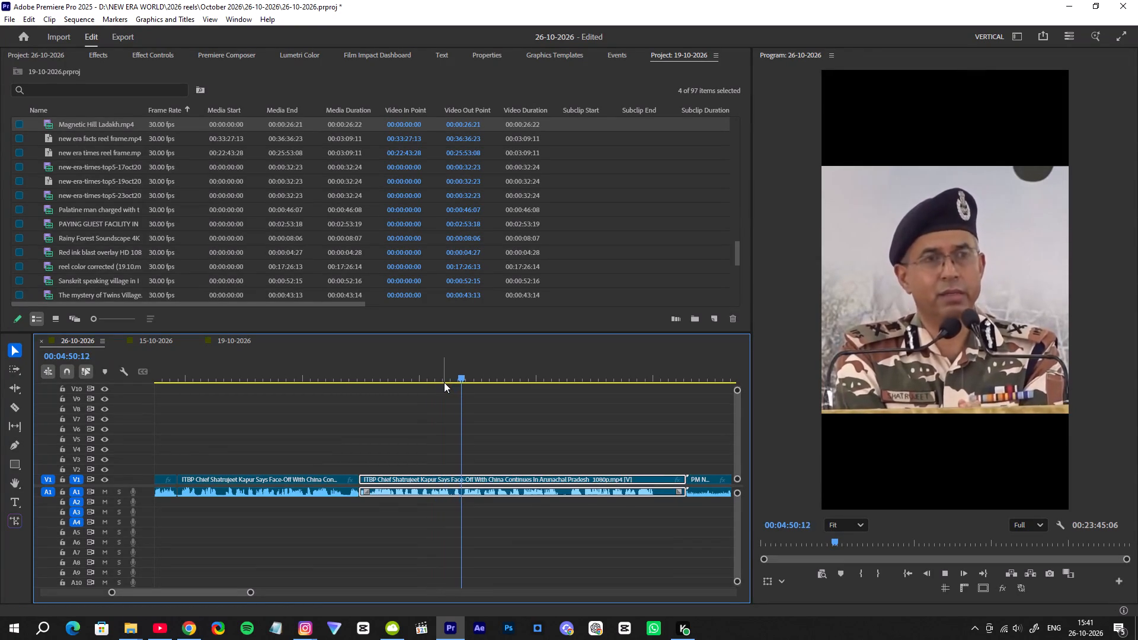
Split the ITBP Chief segment's video and audio at 00:04:45:08.
click(420, 367)
key(space)
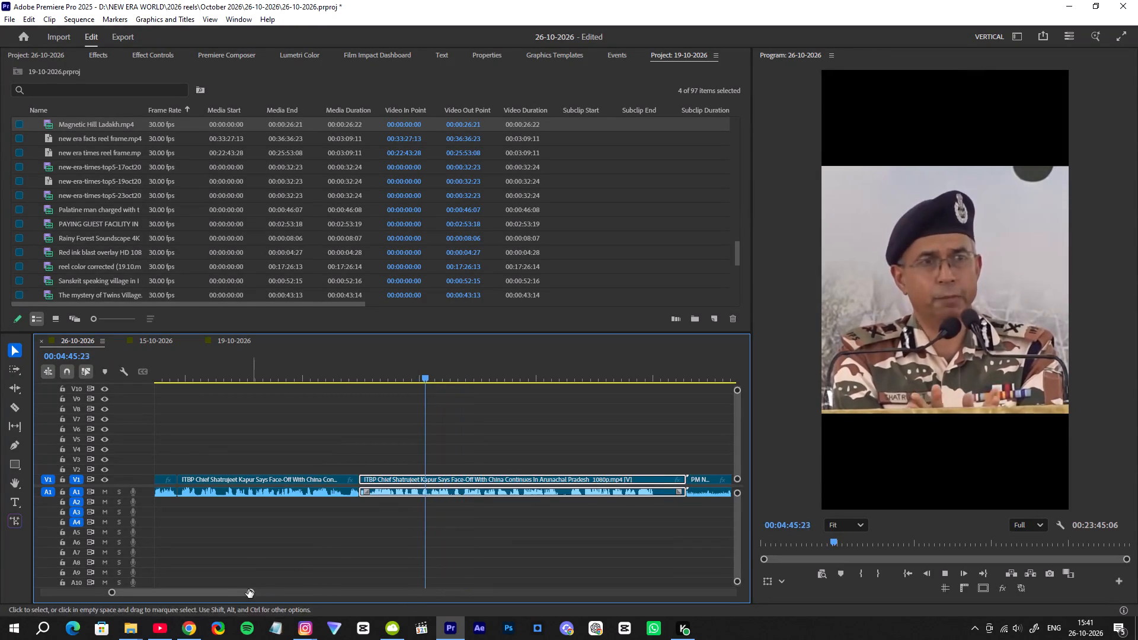
drag(250, 592, 234, 590)
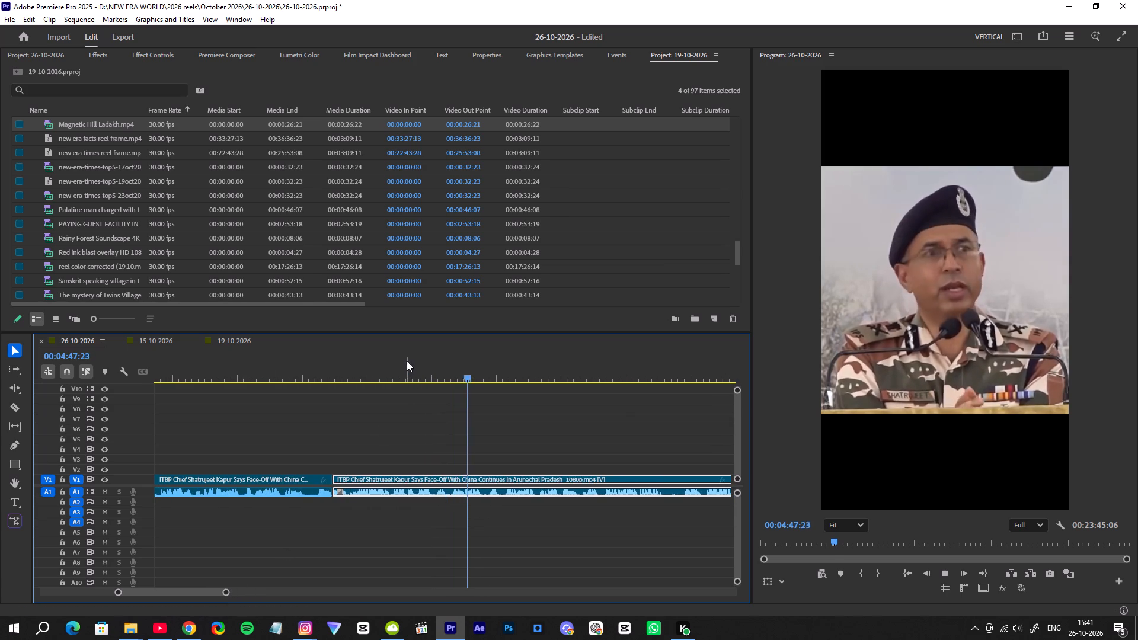
click(405, 361)
key(space)
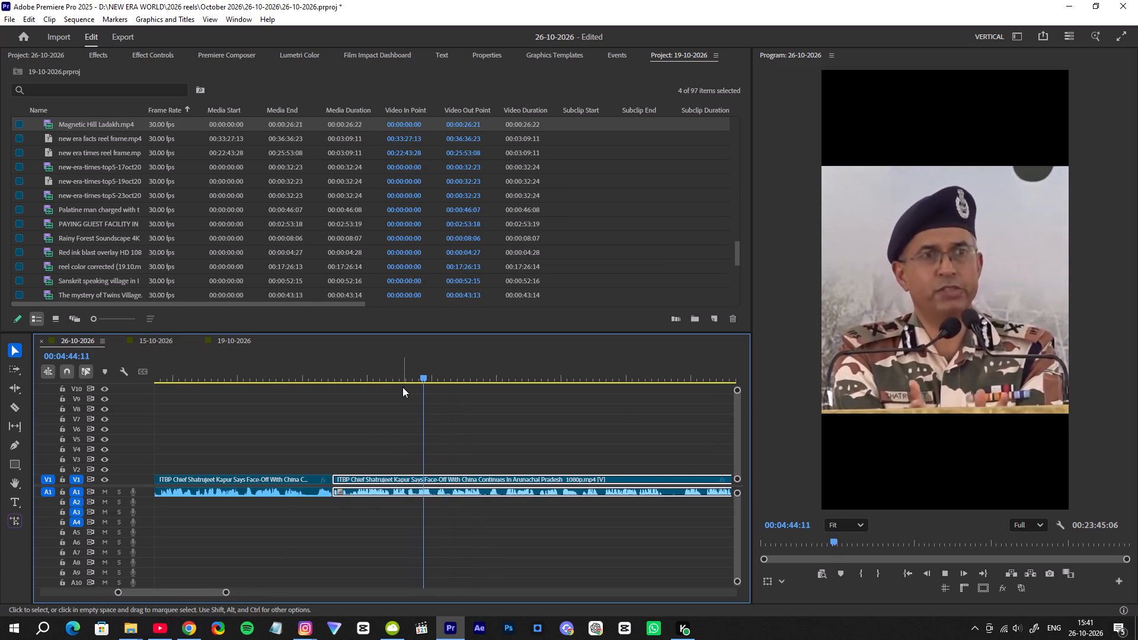
key(space)
key(space)
key(space)
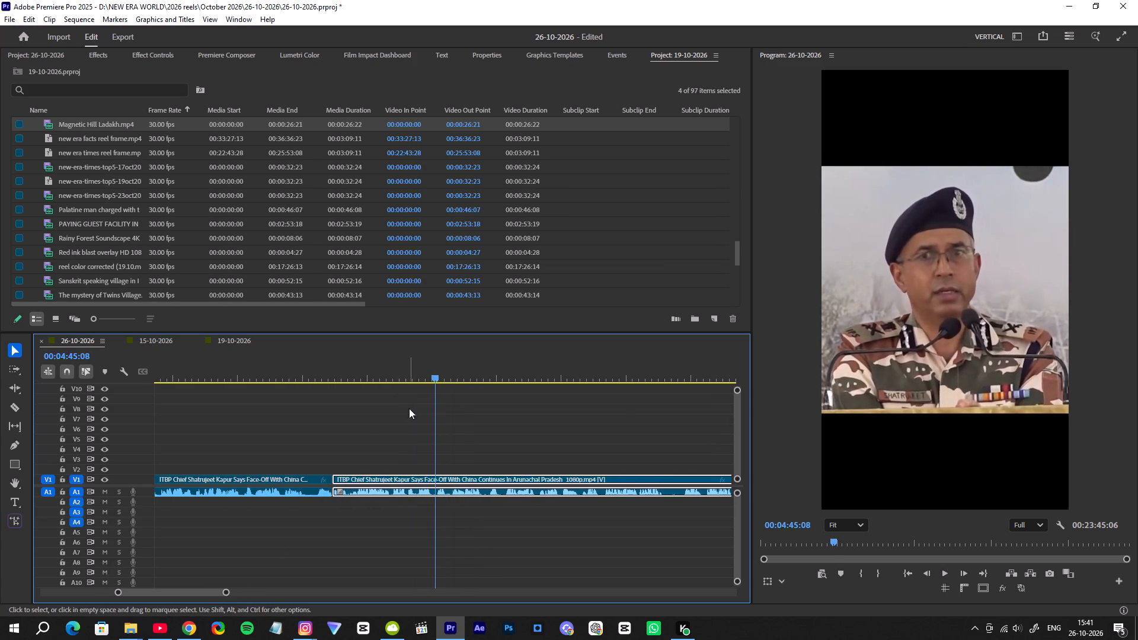
key(F2)
Delete the remaining ITBP Chief segment after 00:04:45:08, video and audio, leaving the gap before the PM Narendra Modi clip.
drag(228, 593, 278, 594)
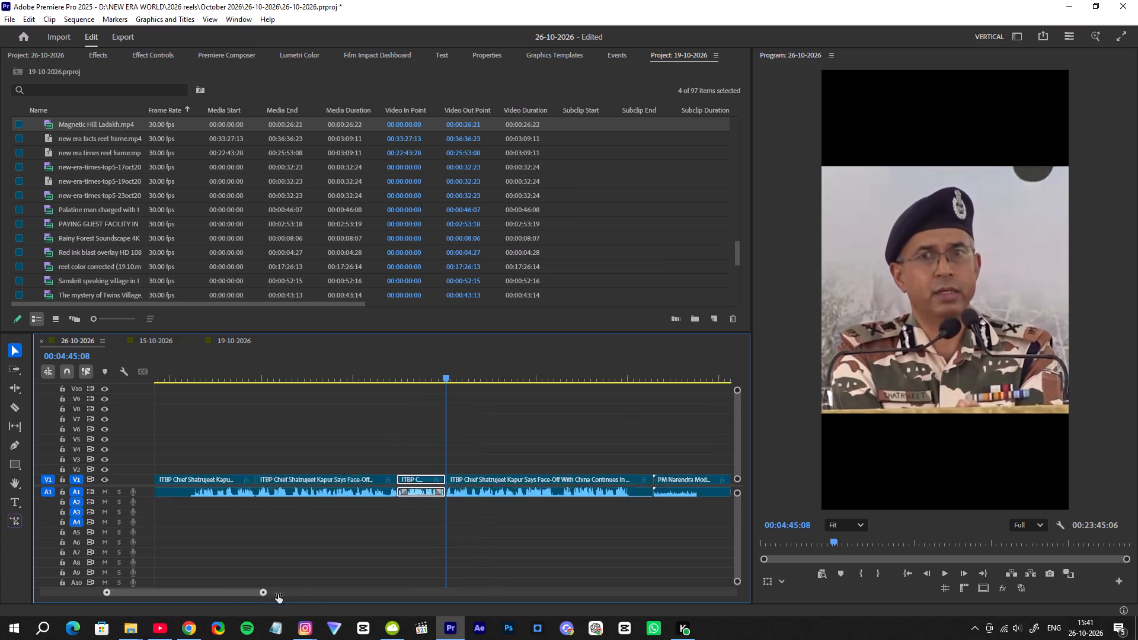
drag(278, 594, 320, 587)
drag(501, 434, 482, 508)
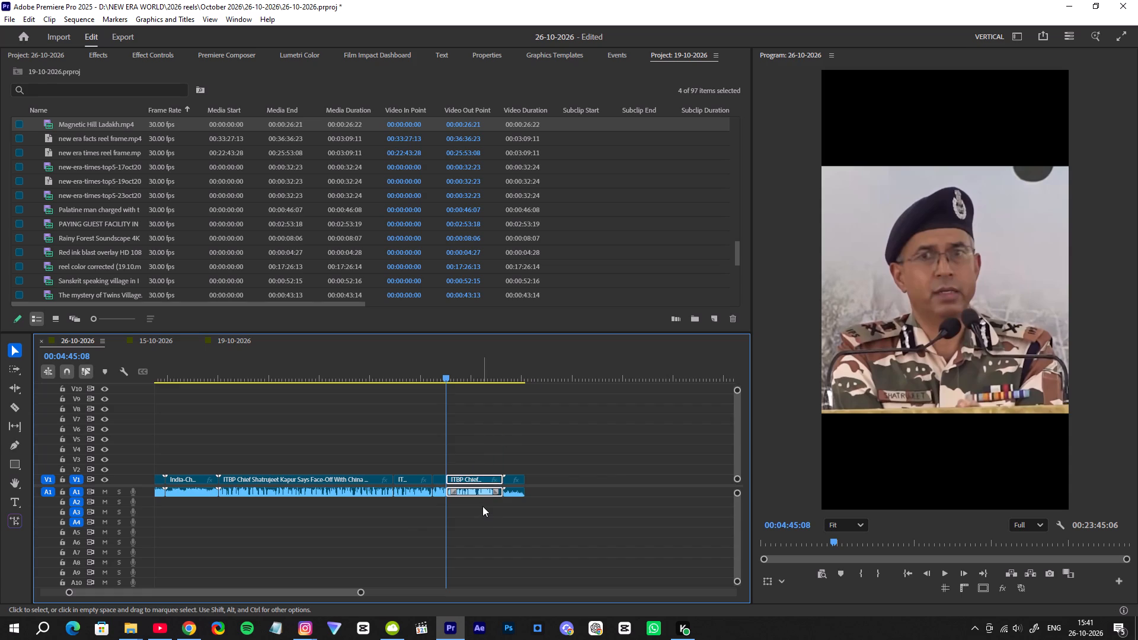
key(Delete)
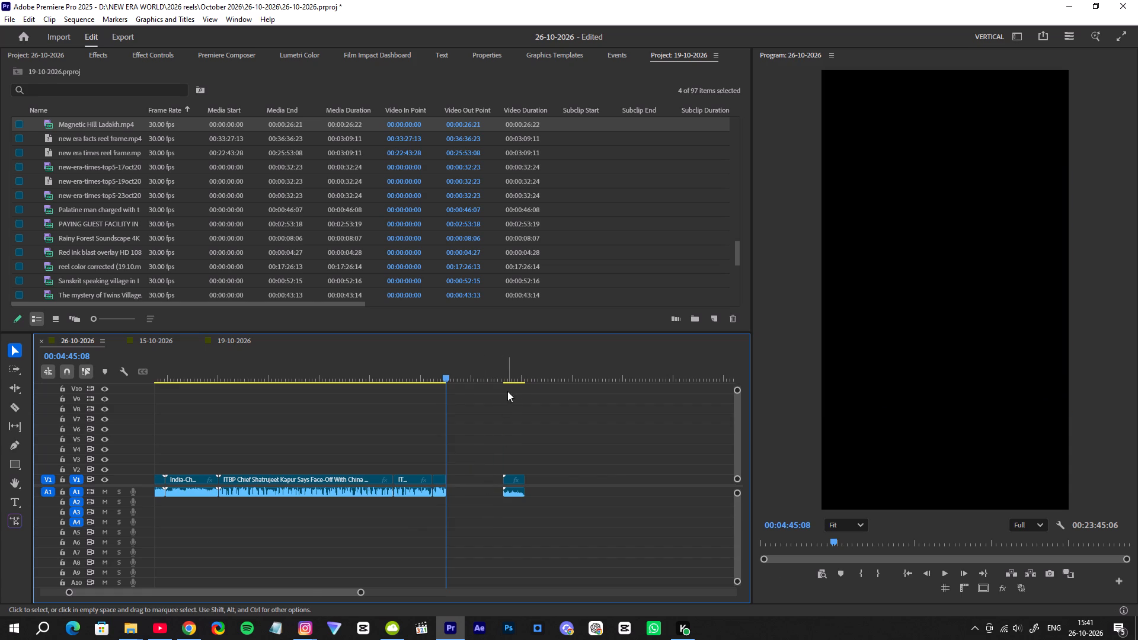
Review the footage back to about 00:03:28 and delete the long ITBP Chief segment there, video and audio, leaving its gap.
click(508, 375)
key(space)
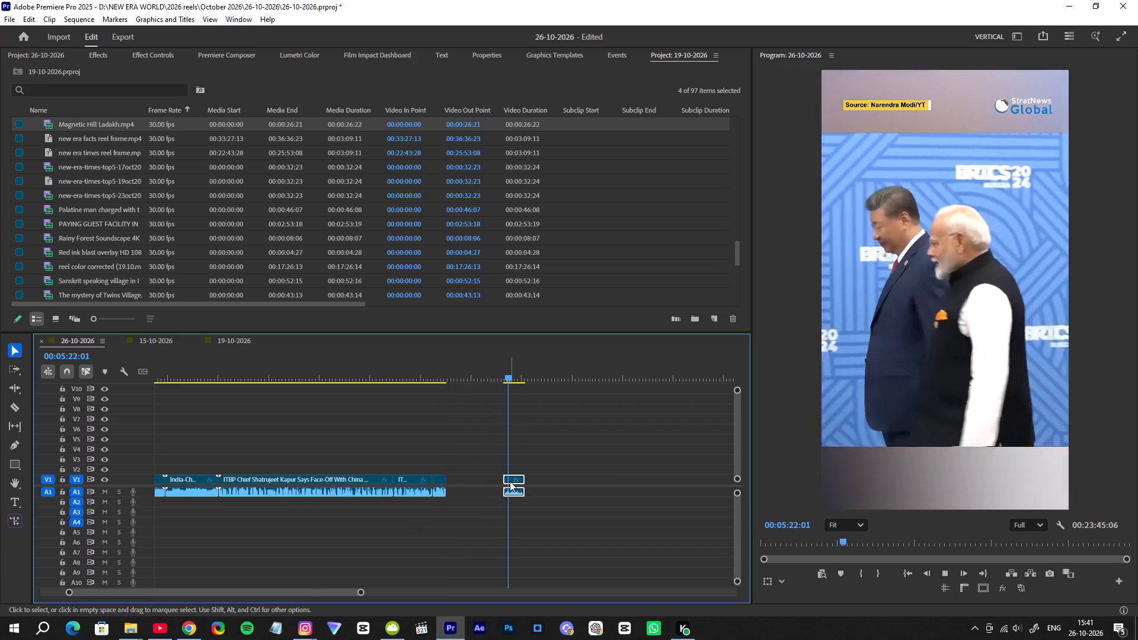
drag(414, 364, 437, 388)
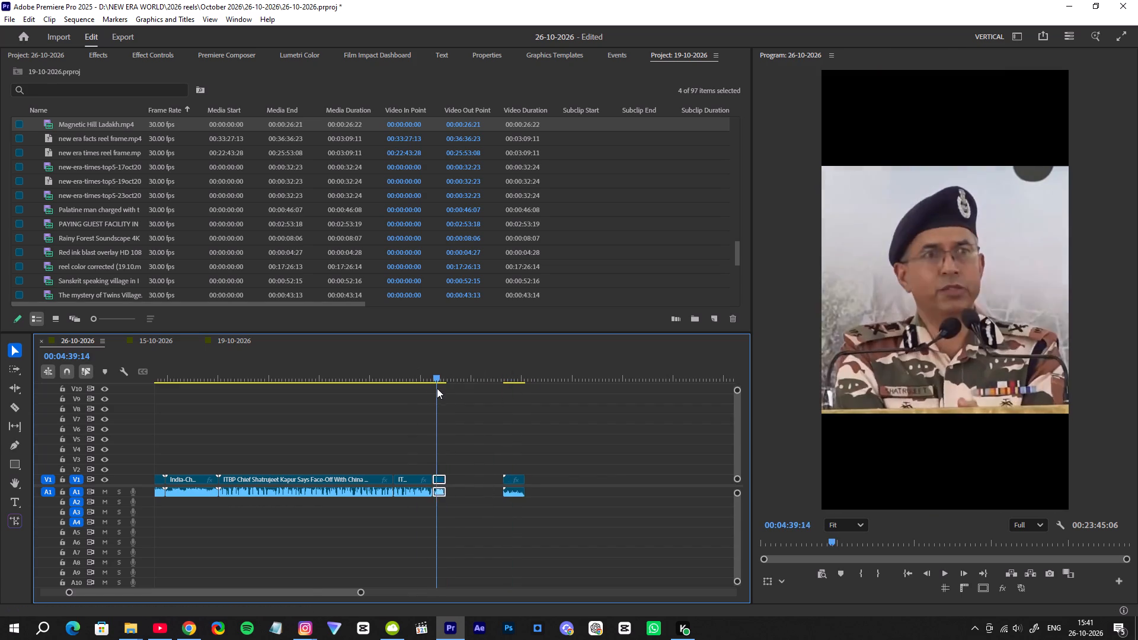
drag(437, 388, 318, 420)
drag(371, 429, 353, 523)
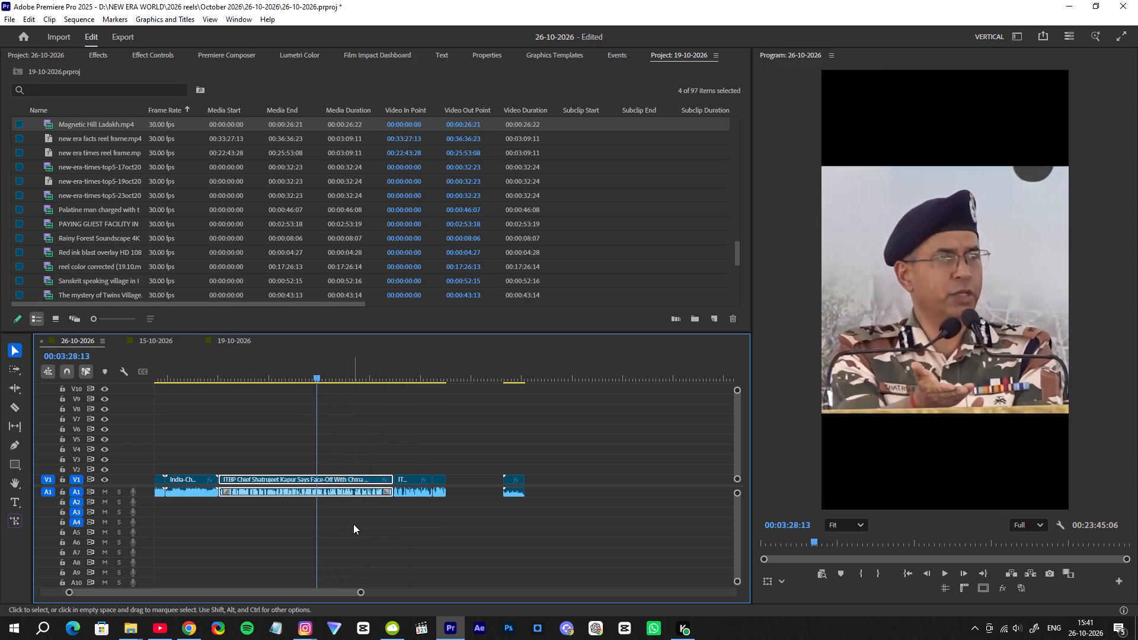
key(Delete)
Scrub through the opening border clips and play the Save India Arunachal Pradesh clip from about 00:01:07 to assess its footage.
drag(178, 373, 174, 380)
drag(362, 591, 390, 593)
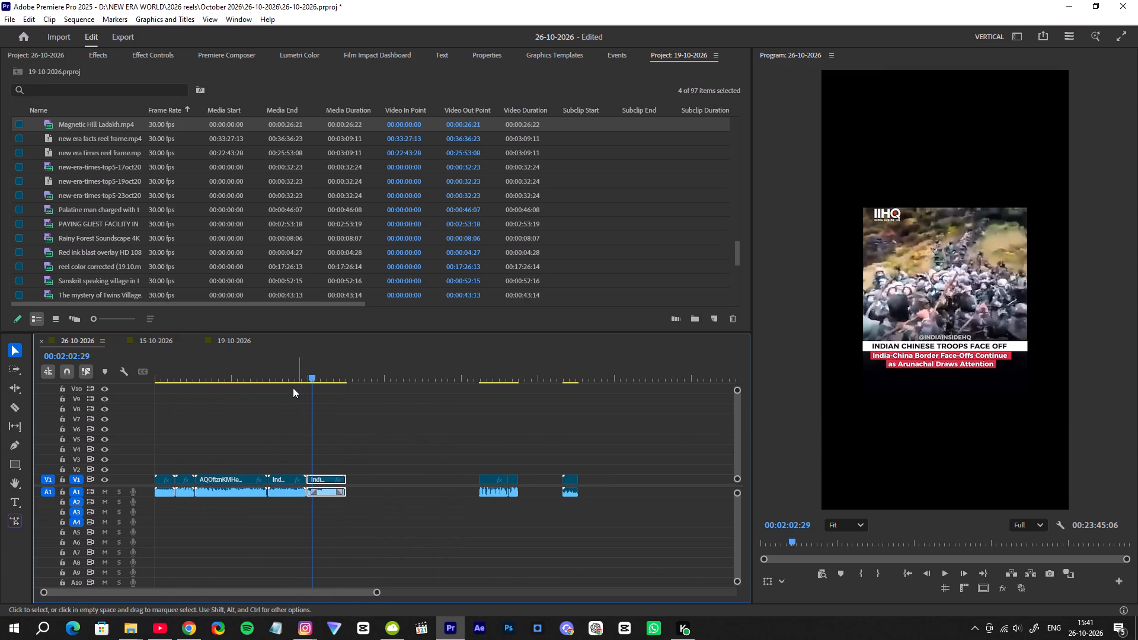
drag(237, 357, 168, 379)
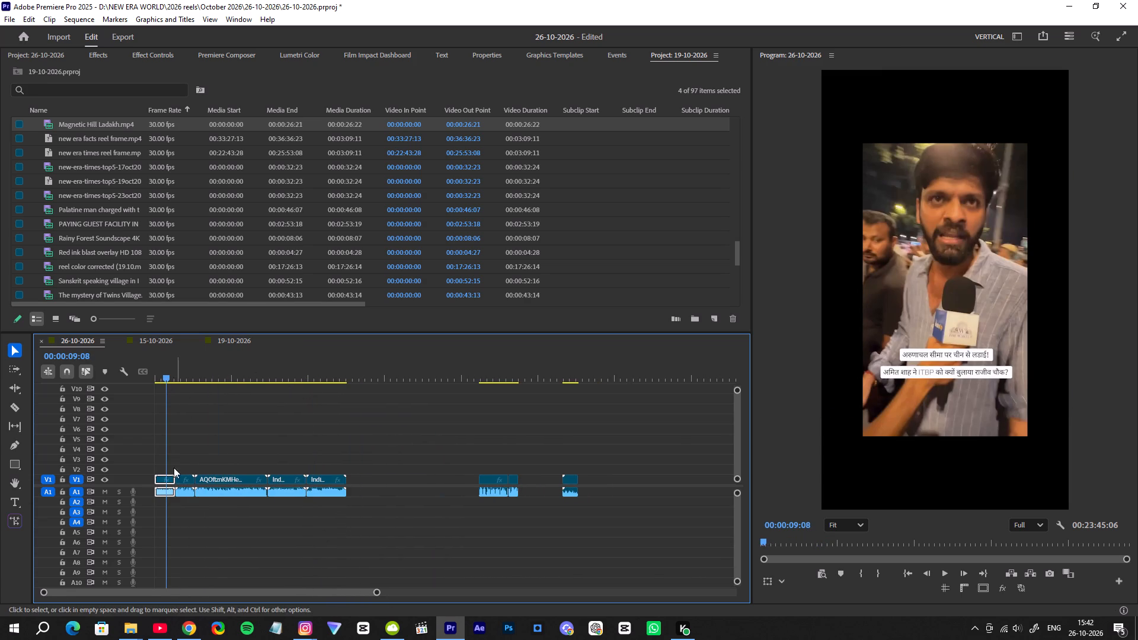
drag(181, 354, 190, 363)
drag(184, 372, 187, 377)
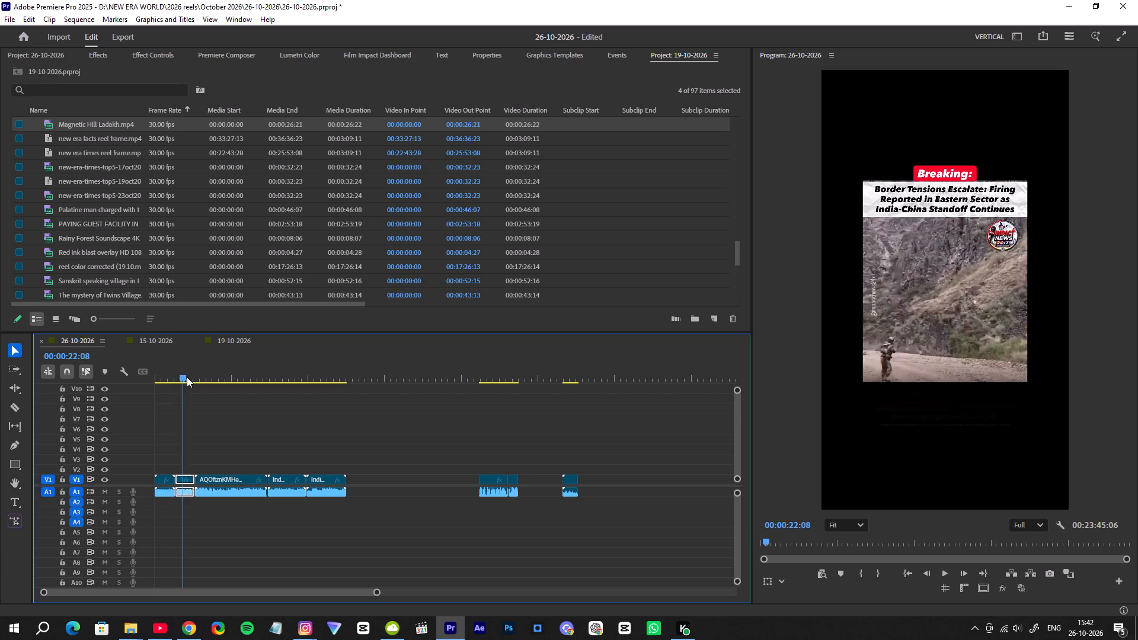
drag(187, 377, 212, 391)
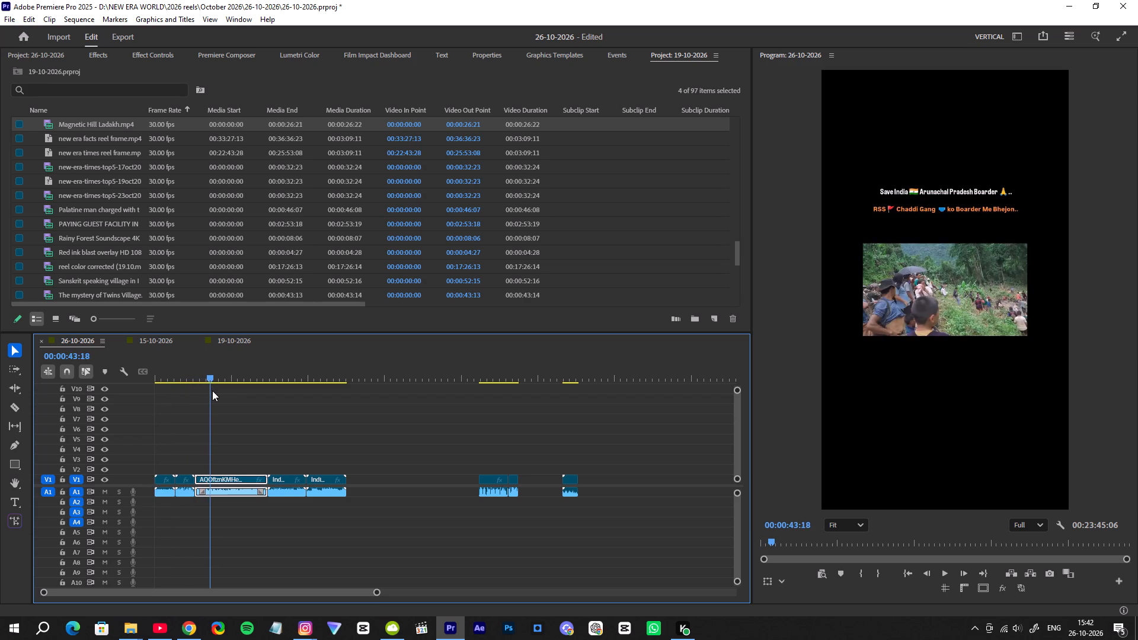
drag(212, 391, 241, 399)
key(space)
drag(378, 593, 328, 587)
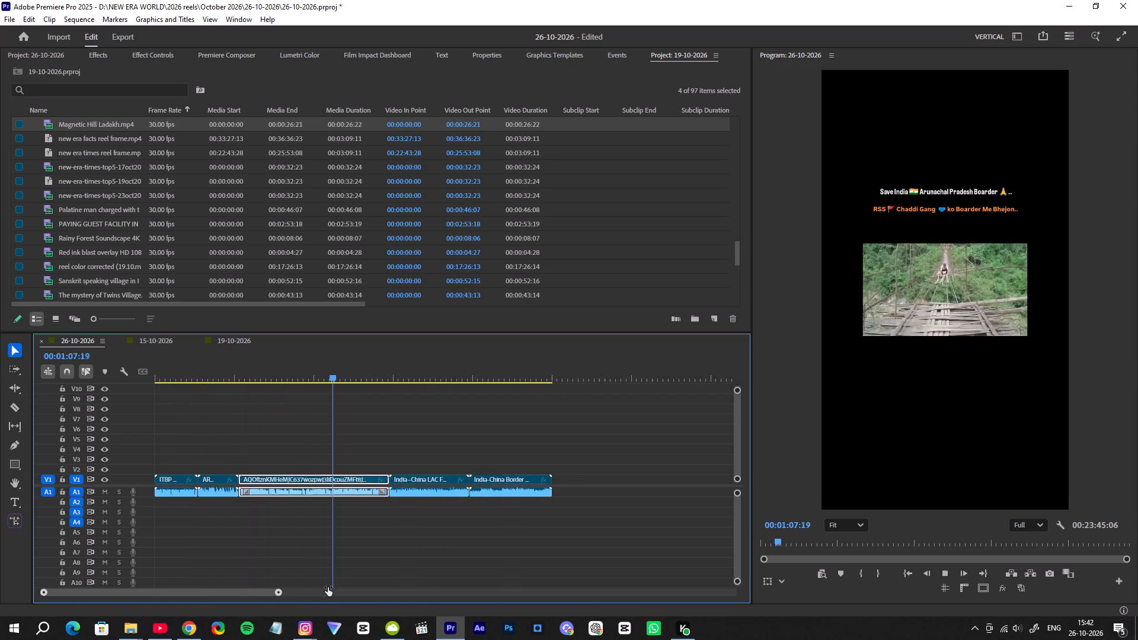
drag(328, 587, 295, 580)
Raise the system speaker volume.
click(1019, 632)
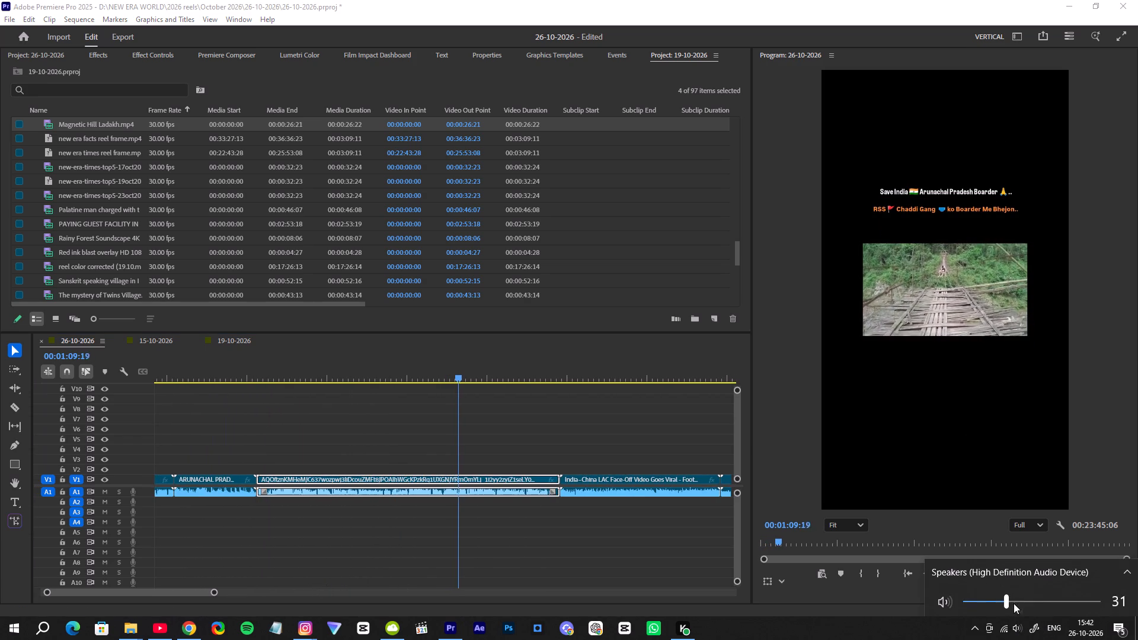
drag(1021, 599, 1030, 599)
click(840, 633)
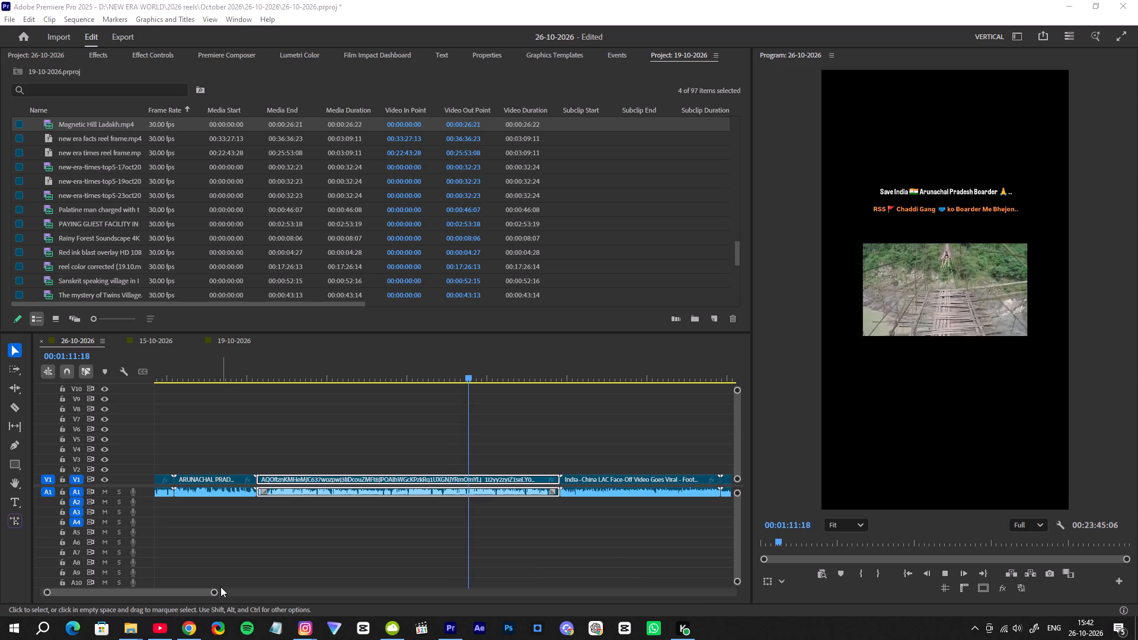
Continue playing the Arunachal Pradesh clip through its end into the India–China LAC Face-Off clip at about 00:01:30.
drag(213, 592, 336, 597)
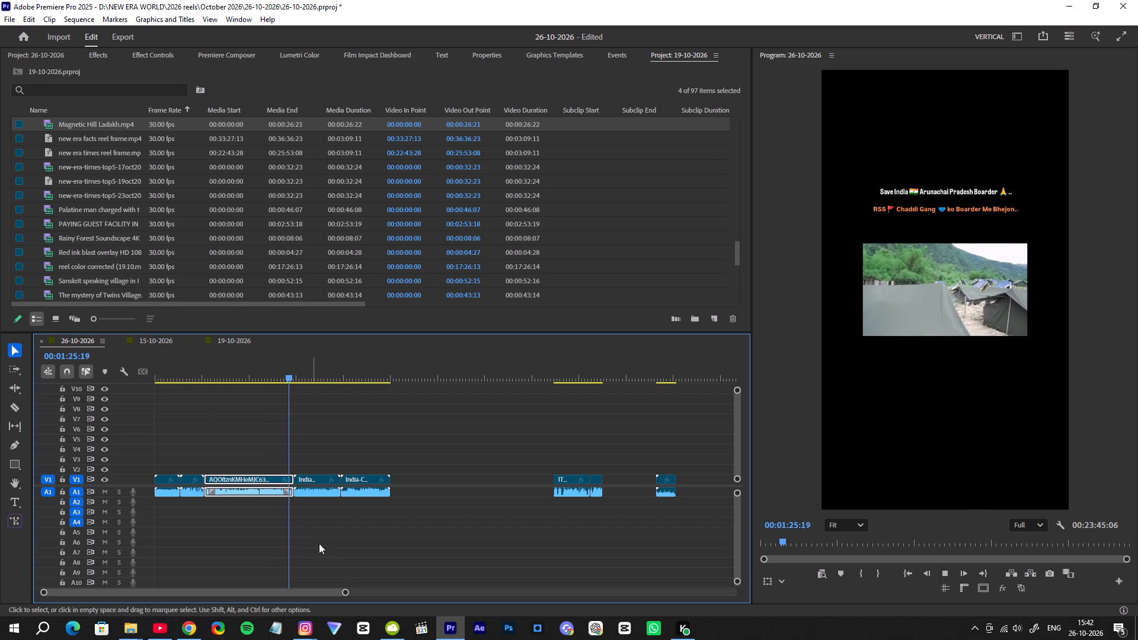
drag(348, 594, 286, 588)
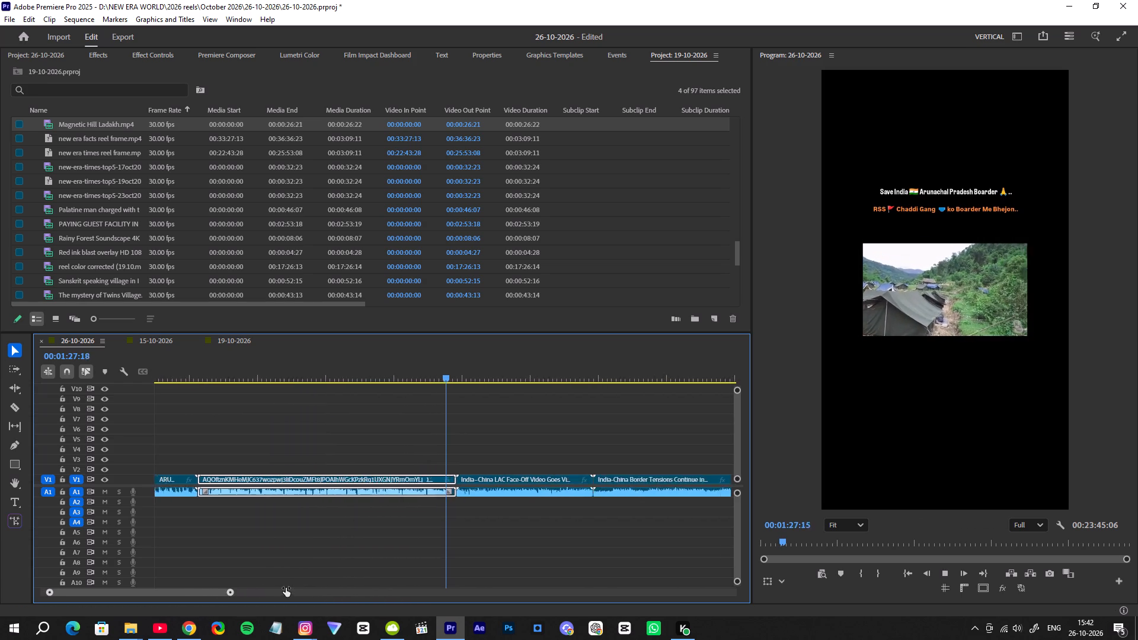
drag(286, 588, 353, 583)
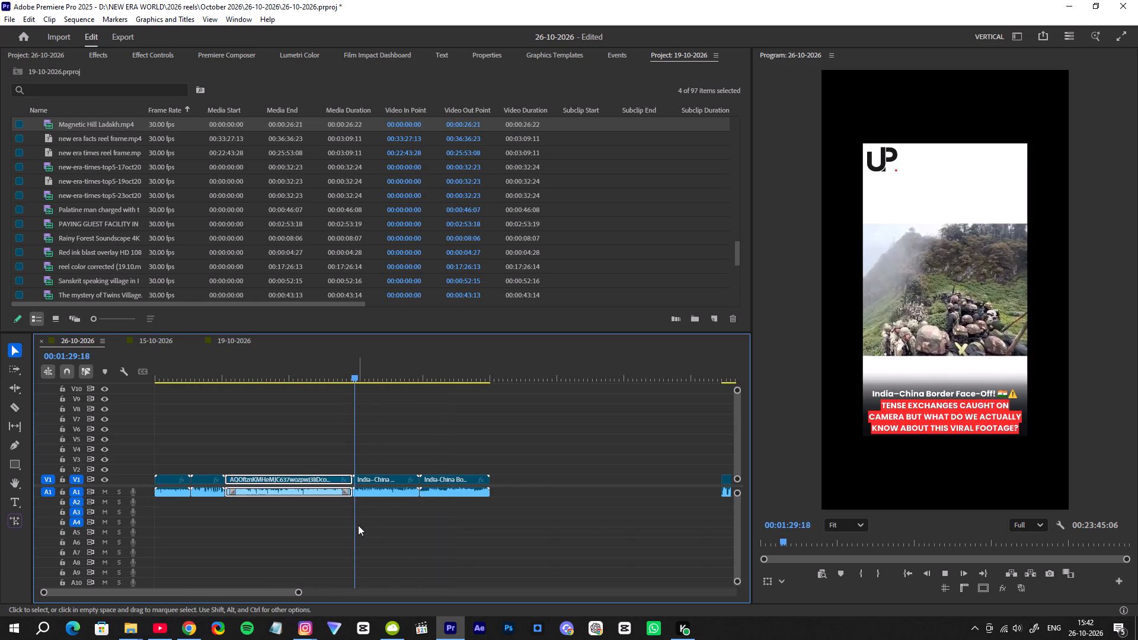
key(space)
Delete only the audio of the India–China LAC Face-Off clip, keeping its video on V1.
drag(375, 517, 378, 494)
click(386, 529)
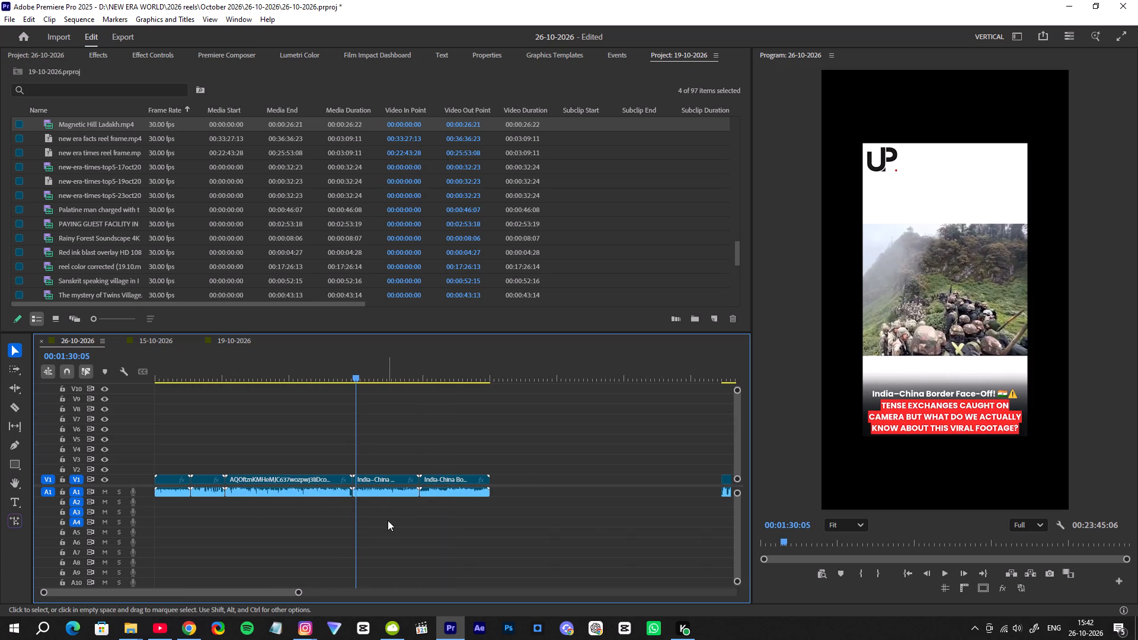
alt+drag(392, 530, 380, 494)
key(Delete)
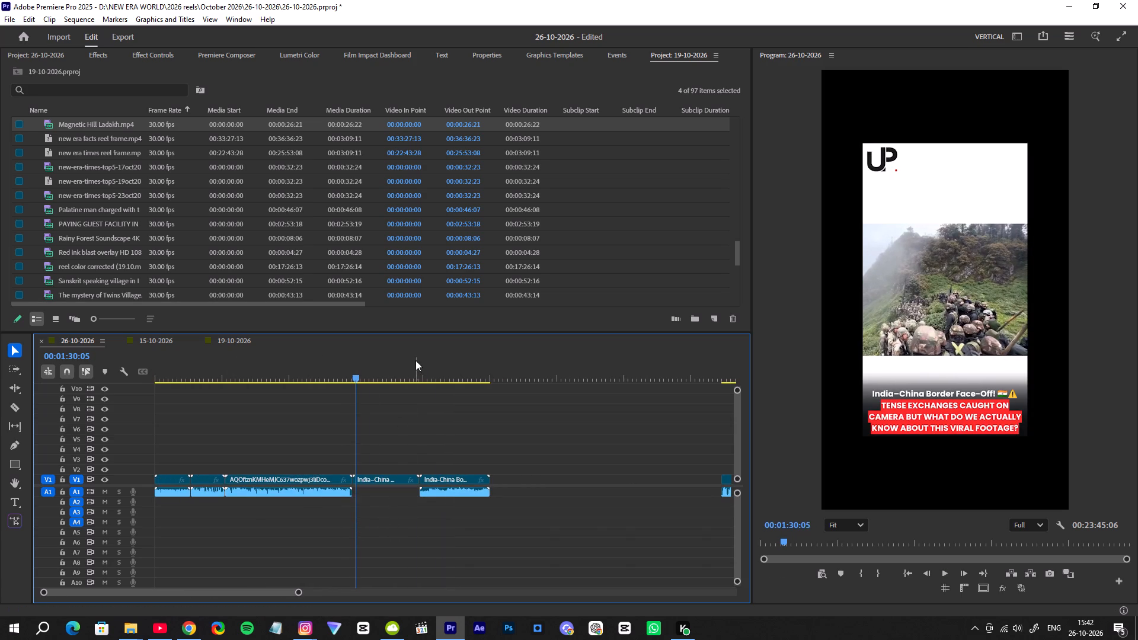
Close the gap between the India-China Border Tensions clip and the remaining ITBP Chief excerpts.
drag(415, 360, 472, 411)
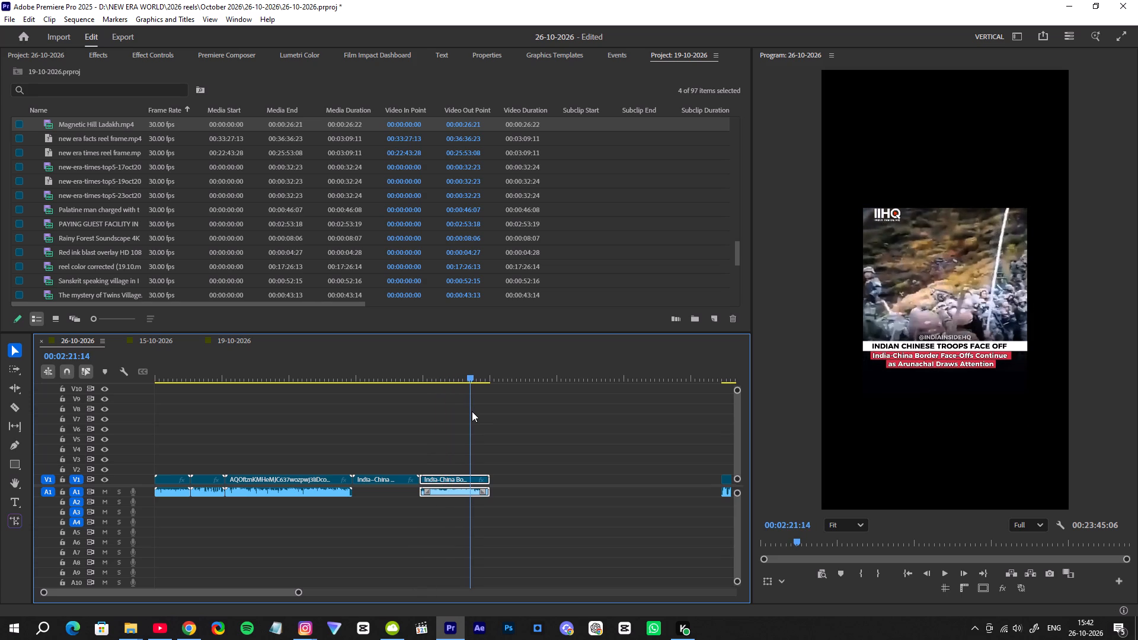
drag(472, 411, 449, 430)
click(692, 482)
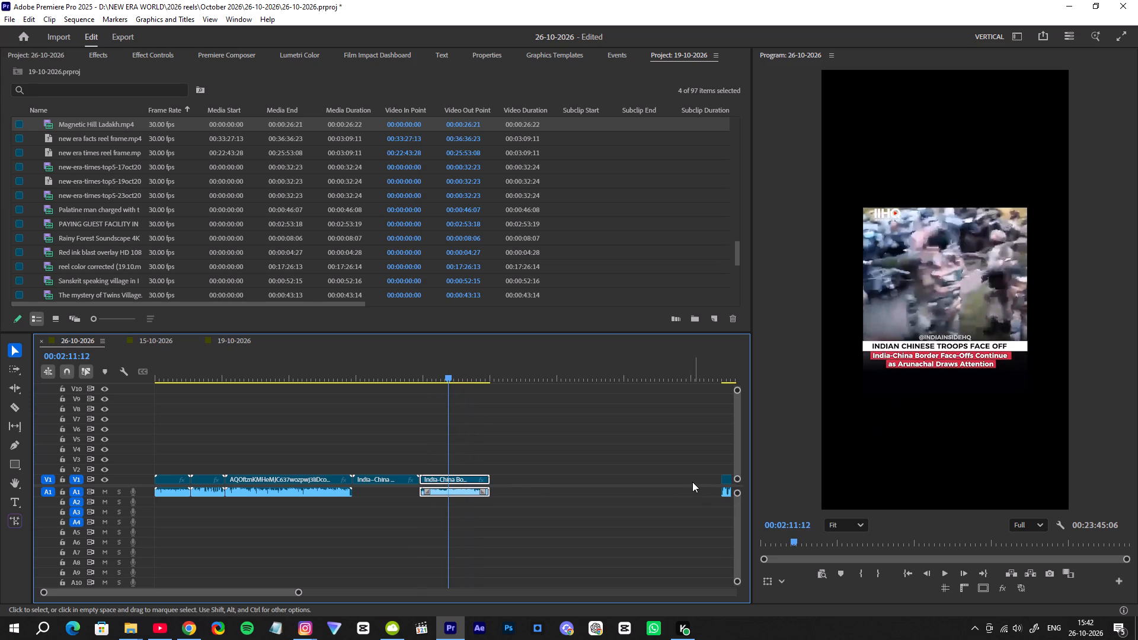
key(Delete)
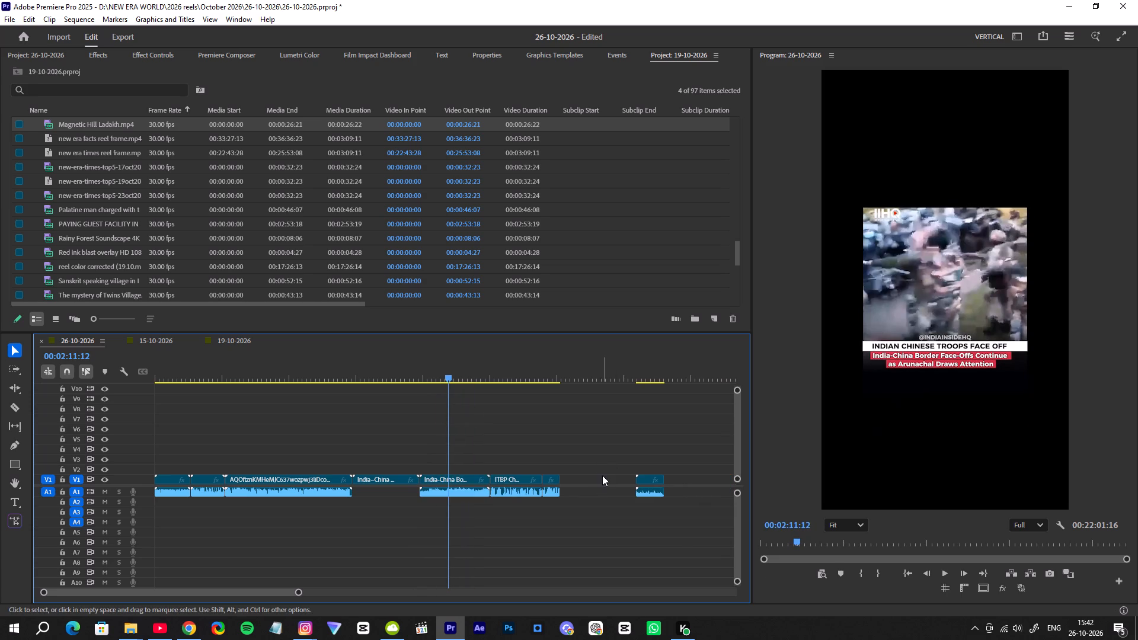
Move the PM Narendra Modi clip earlier so it directly follows the last ITBP Chief excerpt.
drag(633, 373, 647, 380)
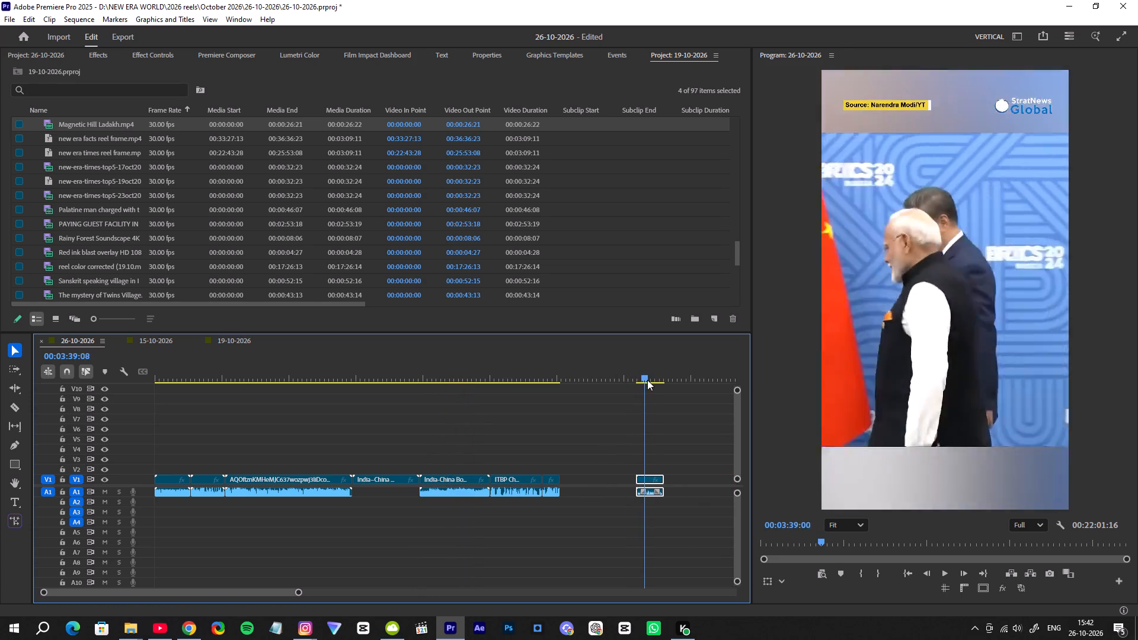
drag(647, 380, 664, 389)
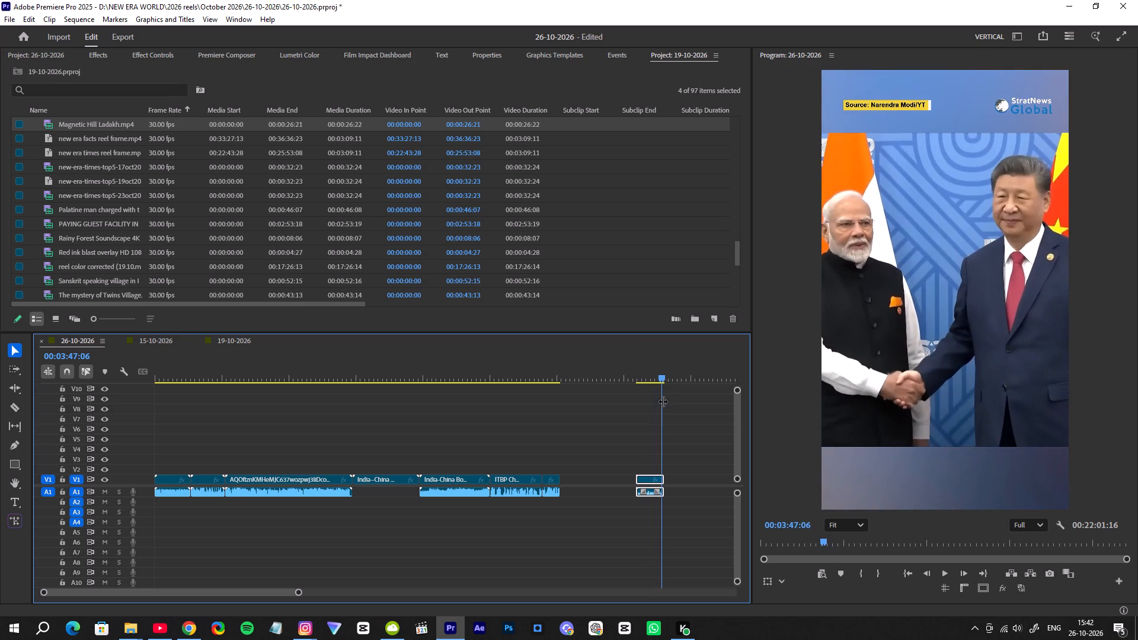
drag(650, 478, 583, 485)
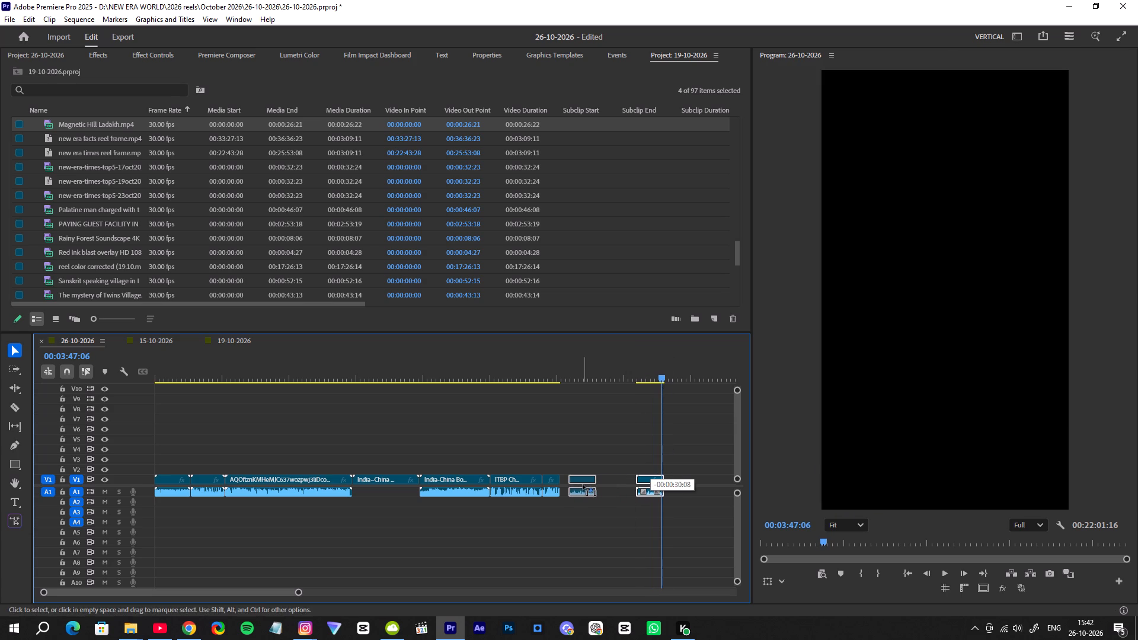
drag(583, 485, 578, 486)
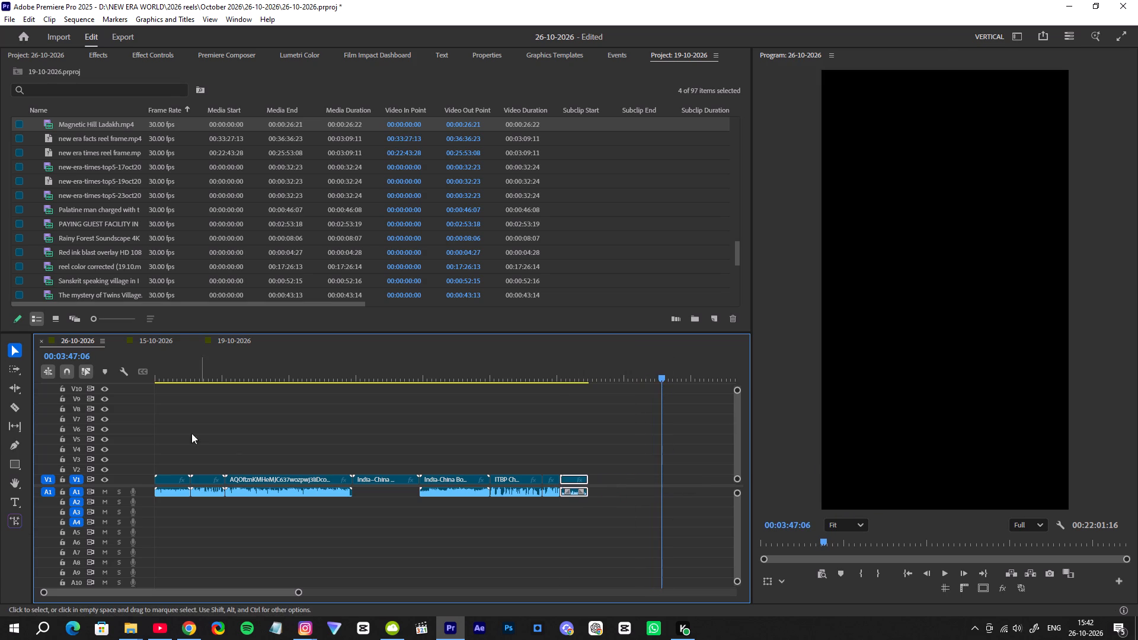
Shift all clips in the sequence about 55 seconds later, leaving empty space at its beginning.
drag(164, 369, 158, 391)
key(a)
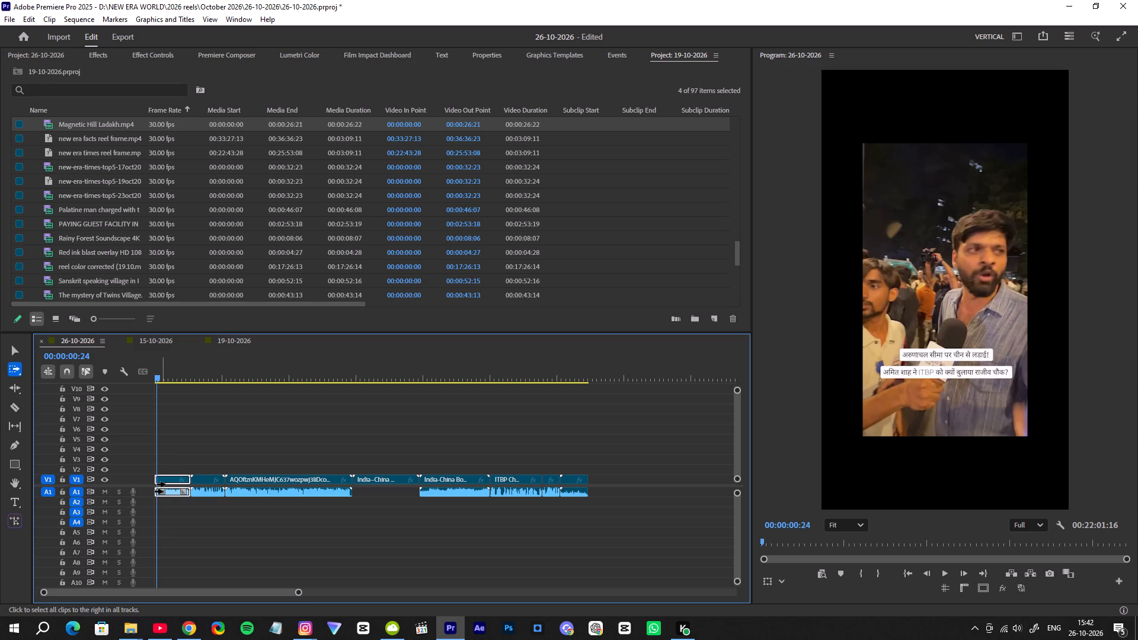
click(180, 484)
key(v)
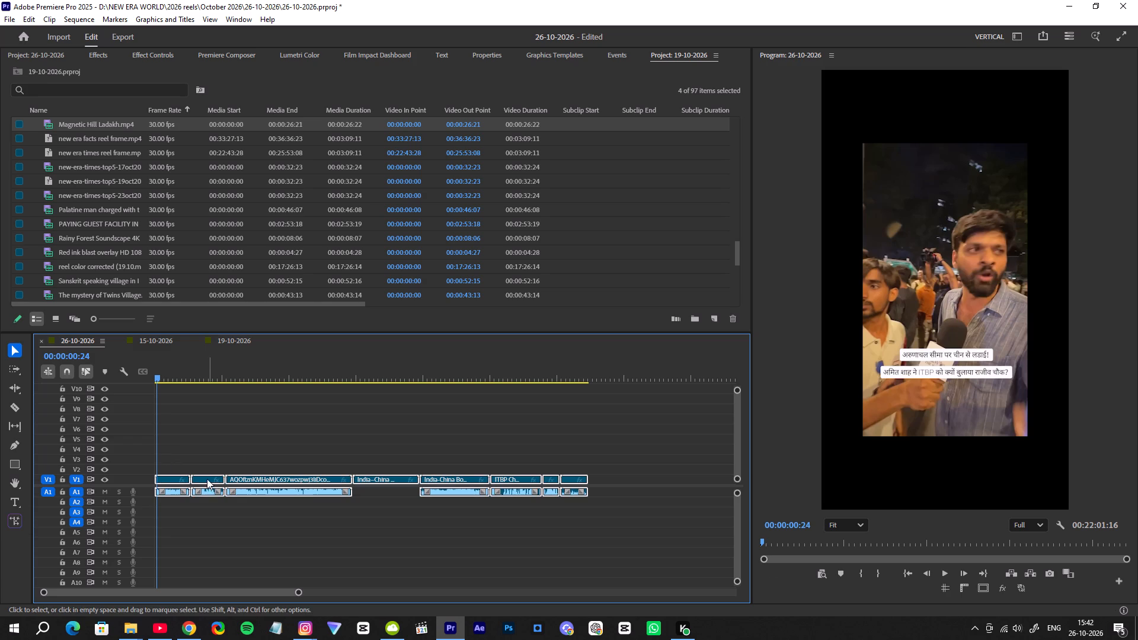
drag(207, 479, 324, 484)
click(362, 548)
Move the PM Narendra Modi clip to the very start of the sequence and briefly play its opening.
drag(691, 358, 691, 366)
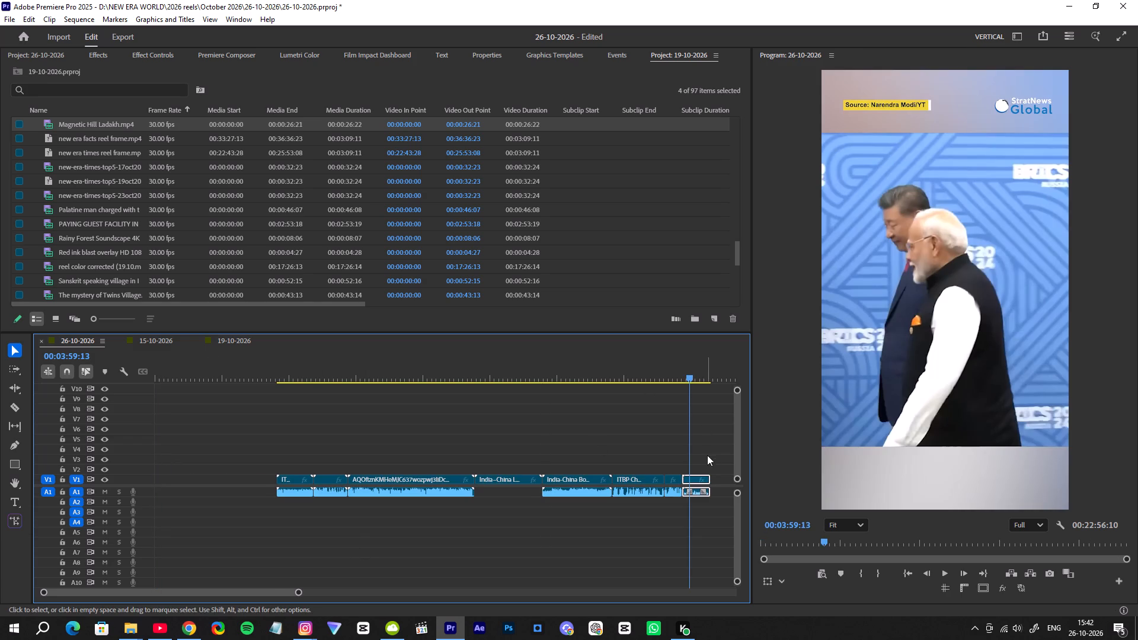
drag(695, 481, 146, 479)
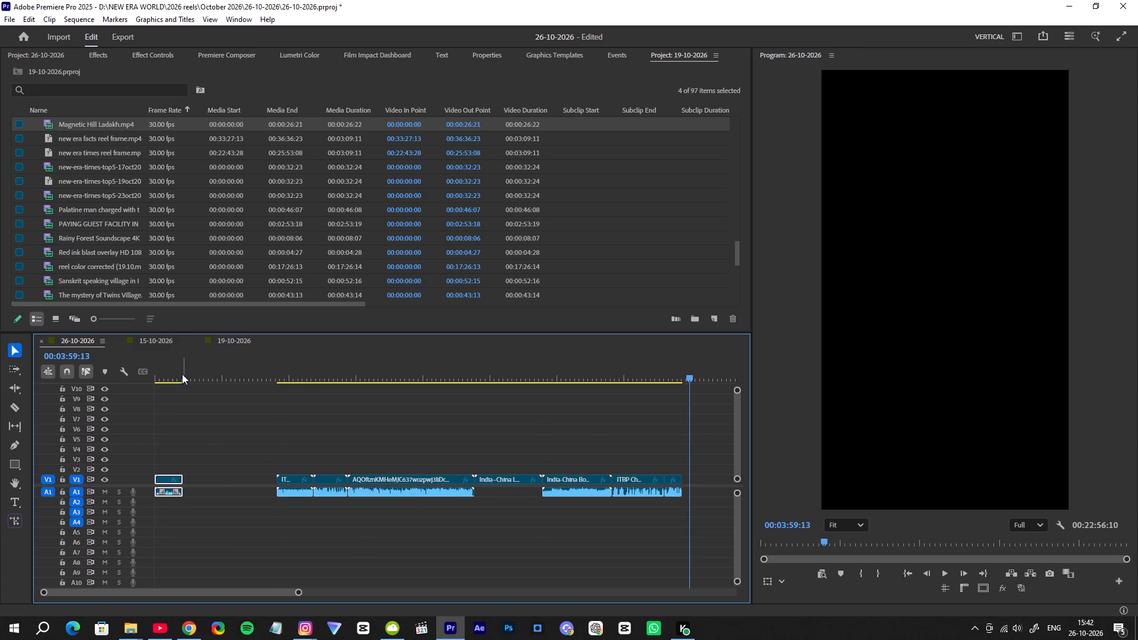
drag(168, 370, 148, 376)
key(space)
key(space)
click(226, 472)
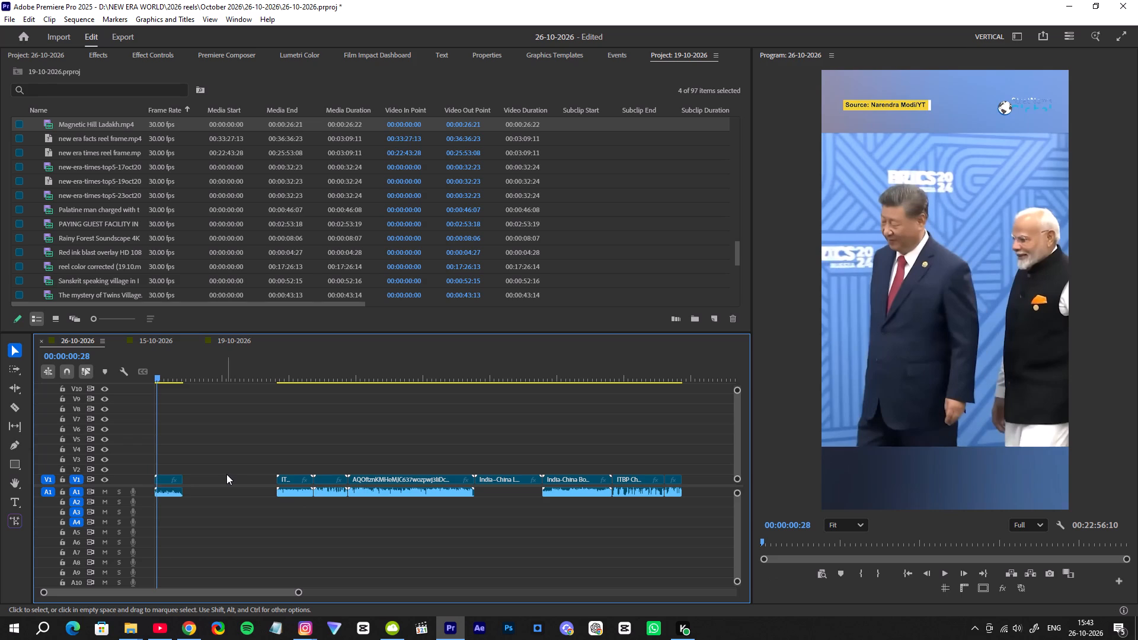
click(227, 479)
Move the silent India–China LAC Face-Off clip directly after the PM Narendra Modi clip and play it from about 00:00:34.
drag(567, 373, 578, 389)
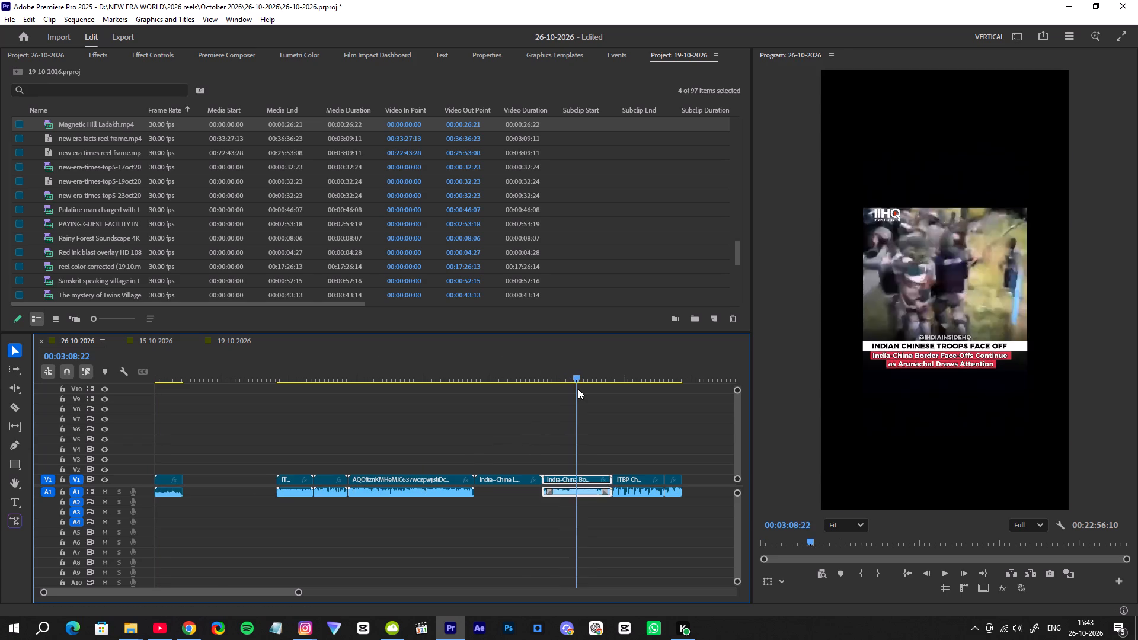
drag(578, 389, 498, 403)
drag(504, 475, 319, 485)
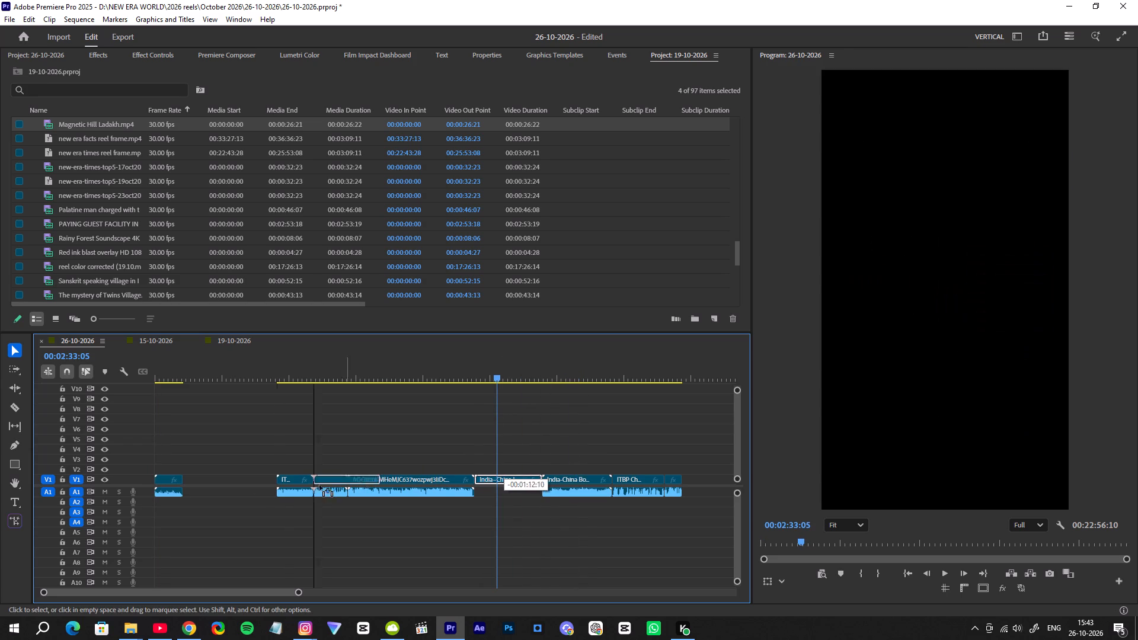
drag(319, 485, 213, 484)
drag(202, 369, 234, 394)
key(space)
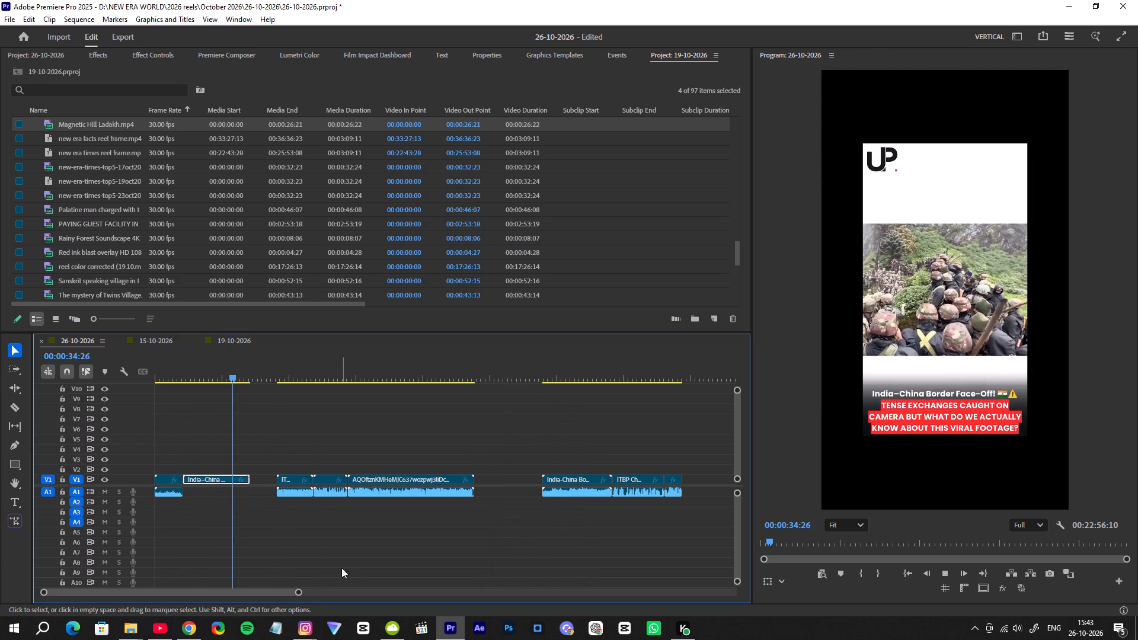
Shift the street interview, Arunachal Pradesh and Save India clips later together, up against the India-China Border Tensions clip.
drag(298, 593, 329, 590)
drag(536, 378, 542, 380)
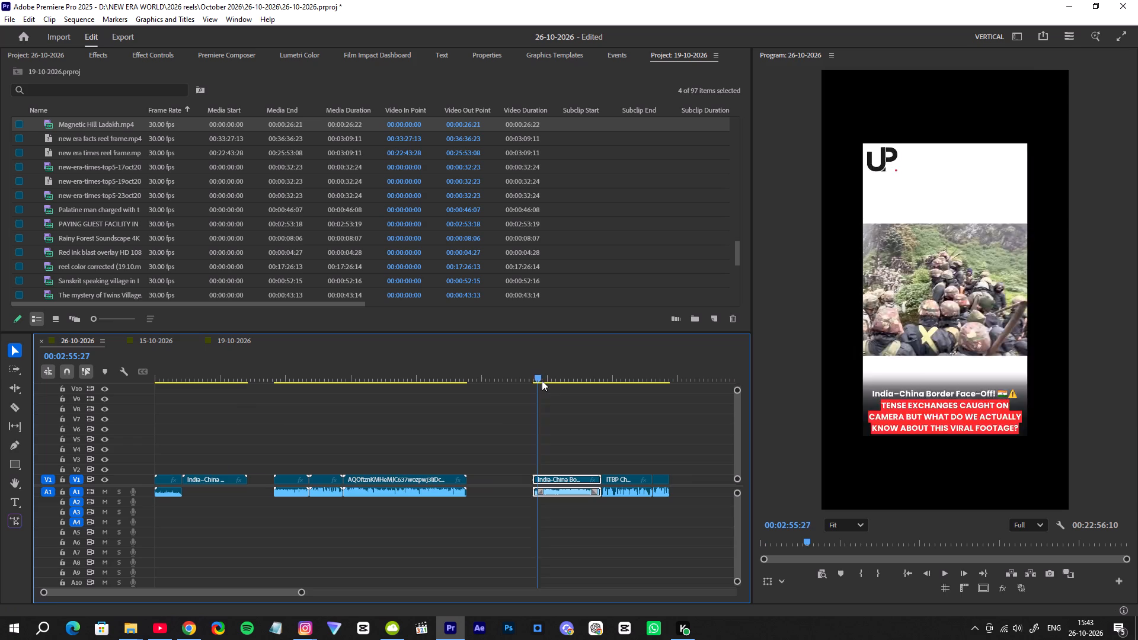
drag(542, 380, 550, 387)
drag(280, 453, 421, 517)
drag(386, 479, 436, 484)
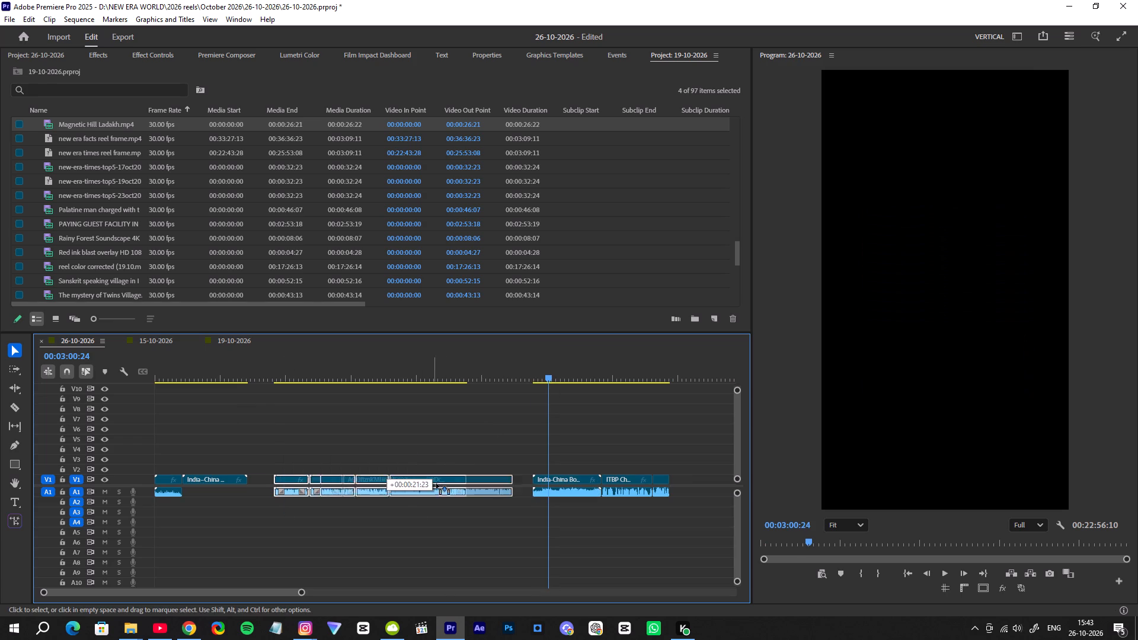
drag(436, 484, 450, 485)
click(505, 541)
Move the India-China Border Tensions clip, video and audio, directly after the India–China LAC Face-Off clip.
drag(571, 457, 577, 499)
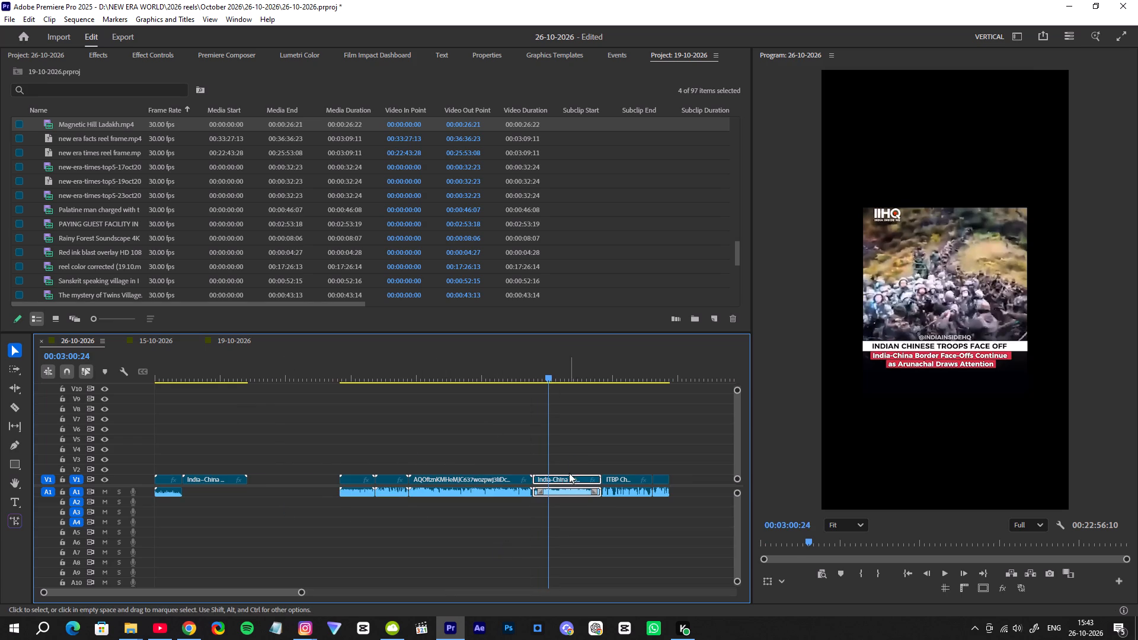
drag(569, 473, 551, 479)
drag(565, 481, 284, 484)
Close the gap between the India-China Border Tensions clip and the street interview clip.
drag(345, 370, 345, 377)
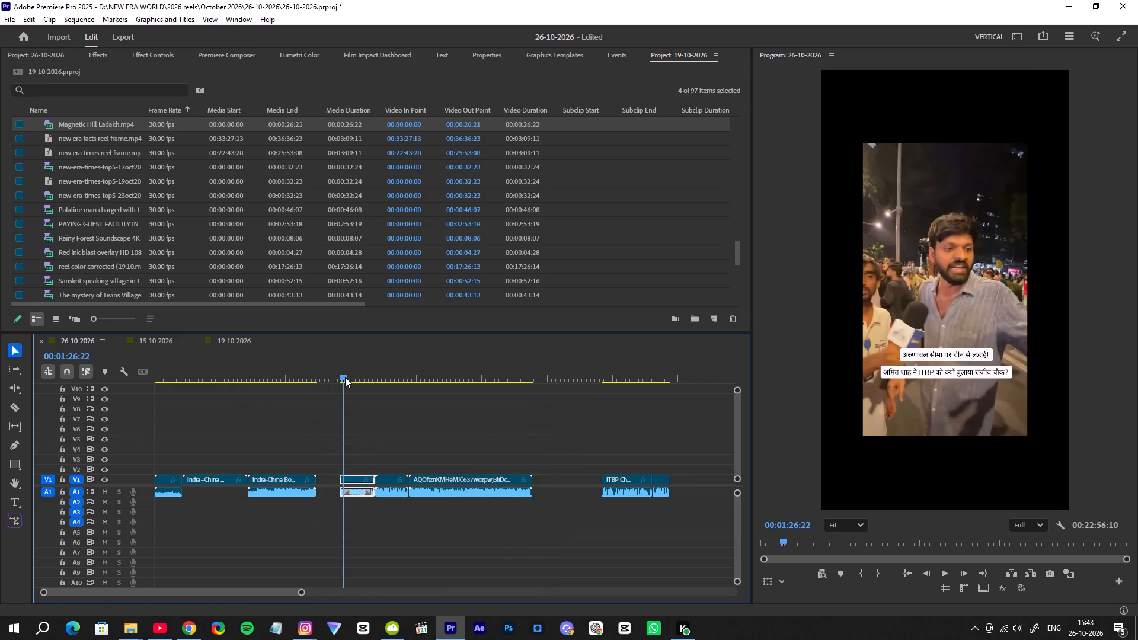
drag(345, 377, 349, 380)
drag(294, 376, 303, 380)
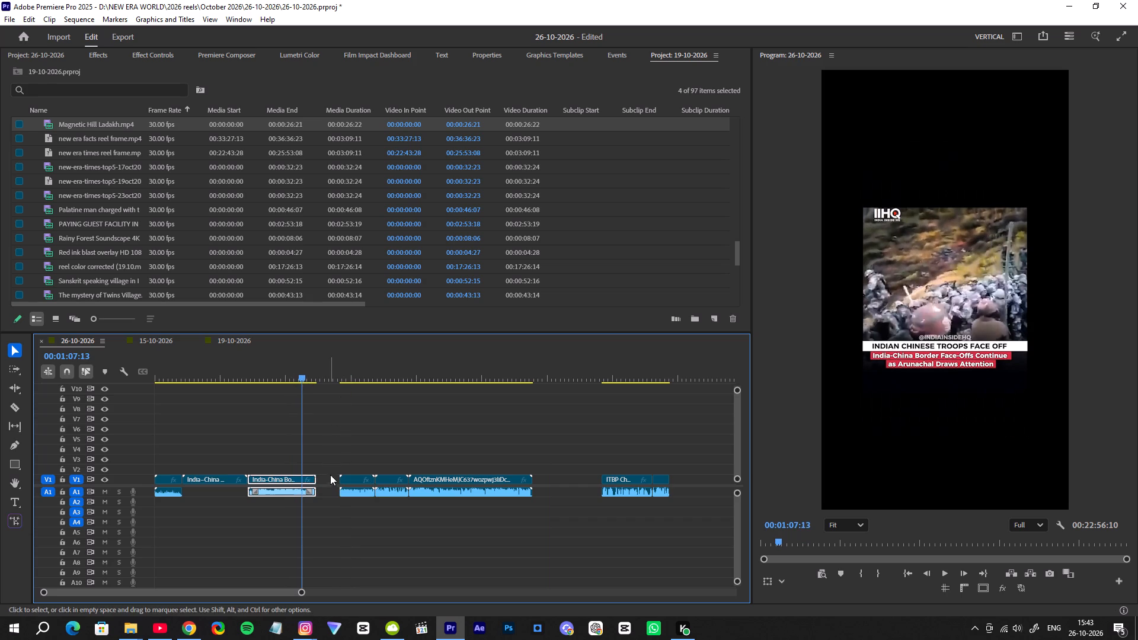
click(330, 479)
key(Delete)
Review the clip order from the India-China Border Tensions clip to the Save India clip, and recheck the LAC Face-Off clip.
key(space)
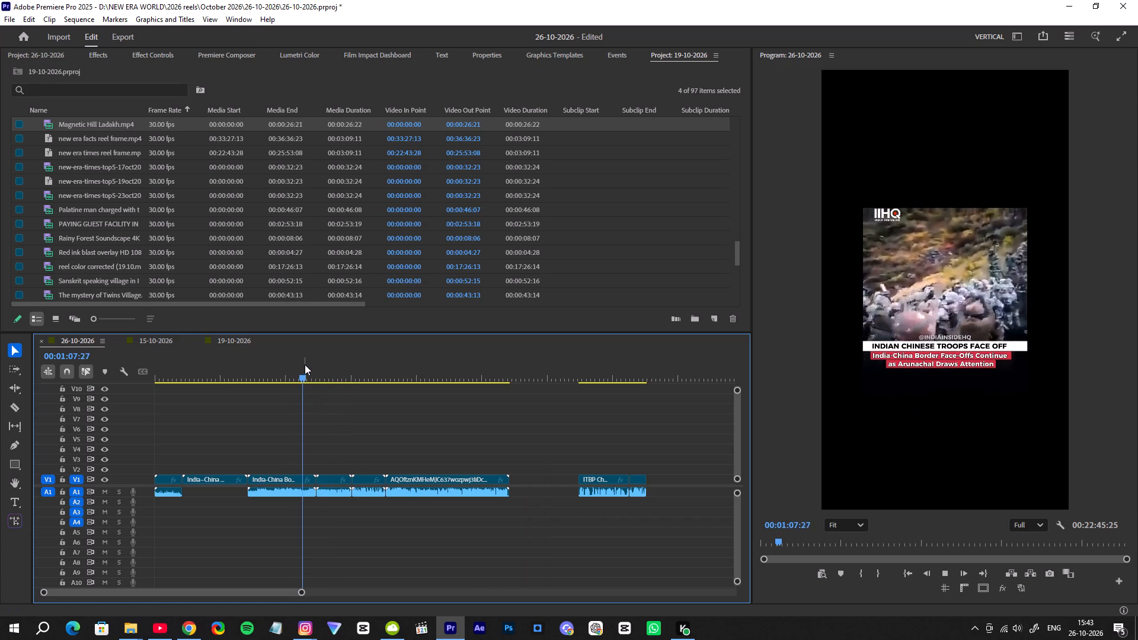
drag(305, 373, 334, 383)
key(space)
drag(346, 374, 360, 380)
key(space)
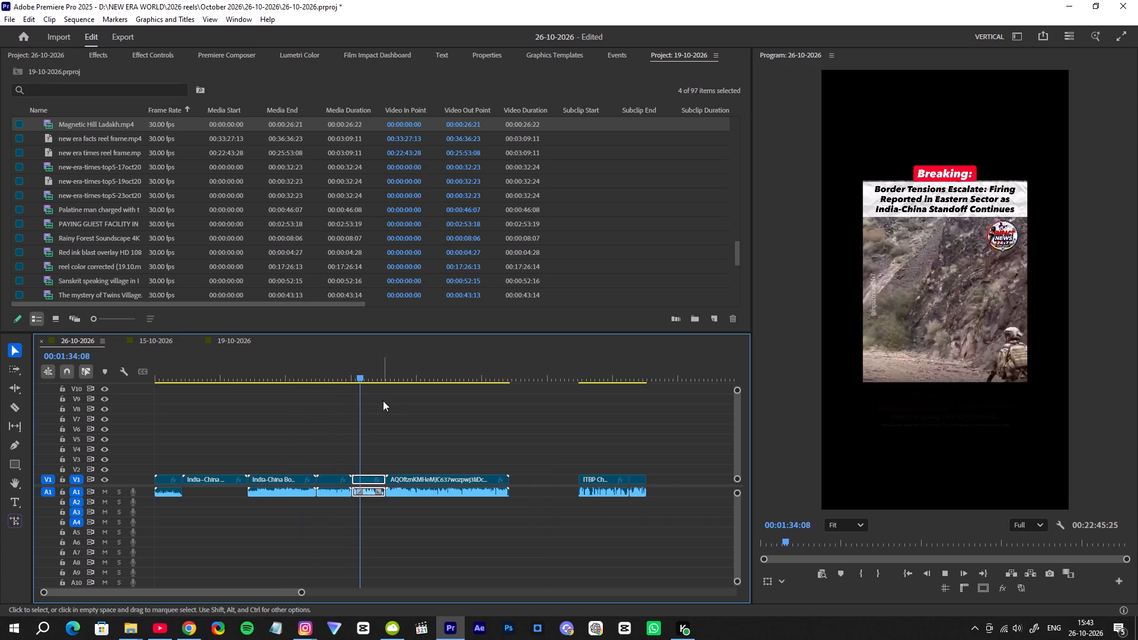
drag(389, 375, 512, 421)
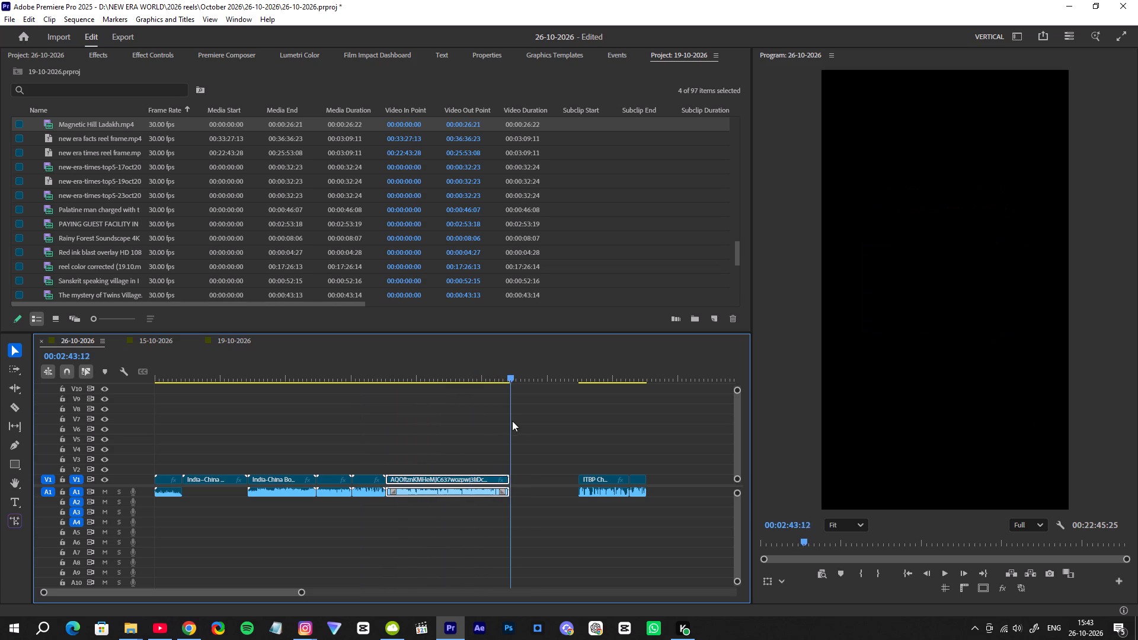
drag(512, 421, 532, 427)
click(544, 484)
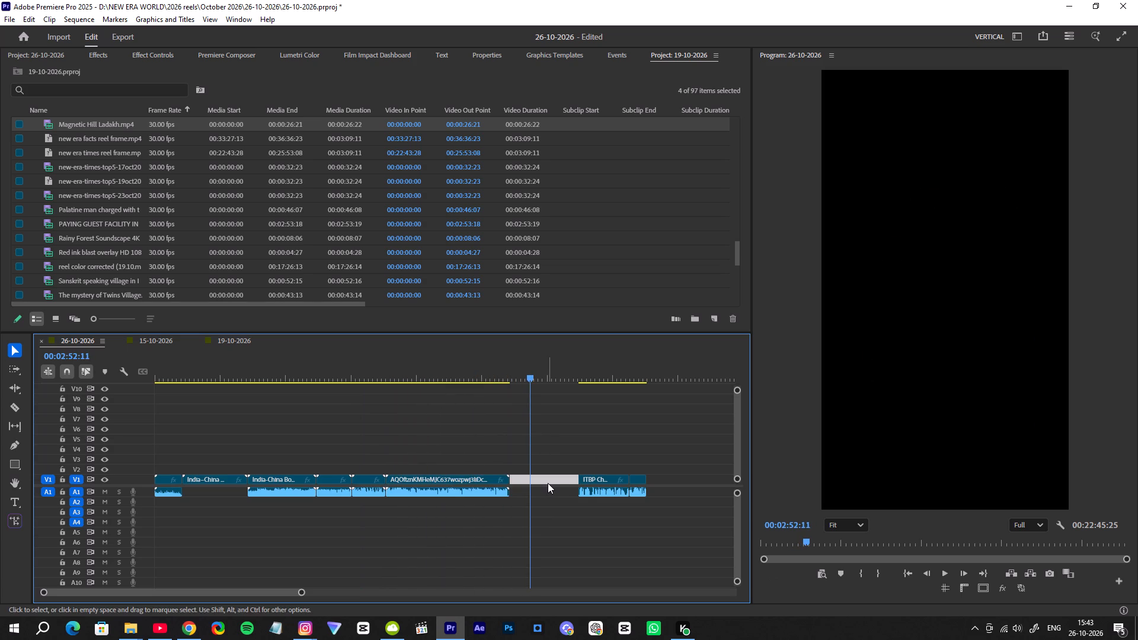
drag(297, 366, 299, 374)
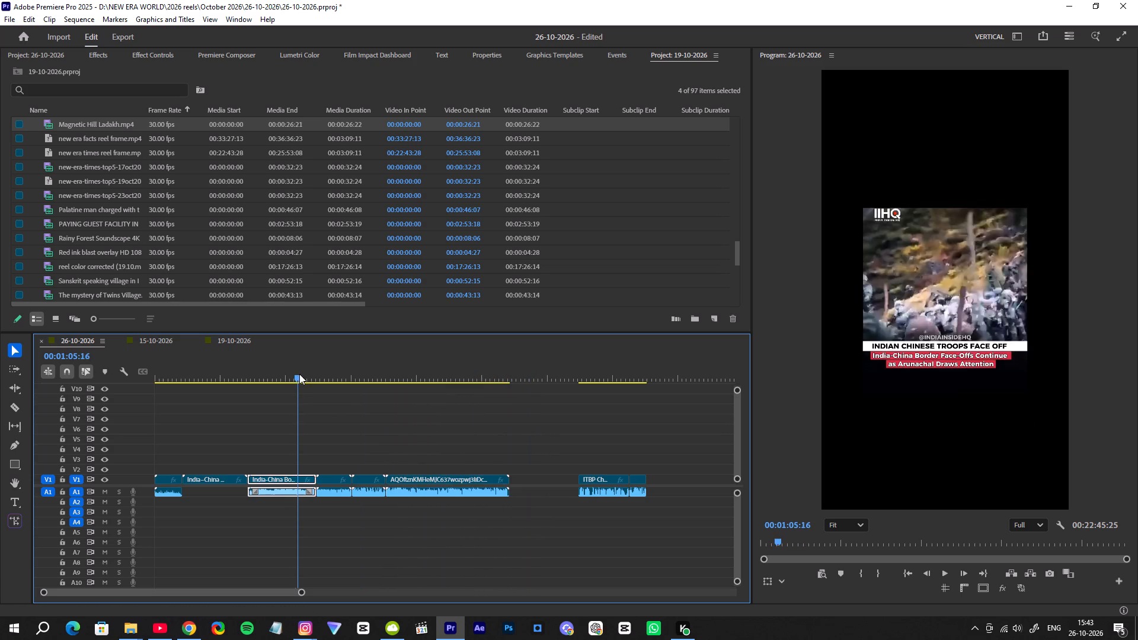
drag(299, 374, 208, 404)
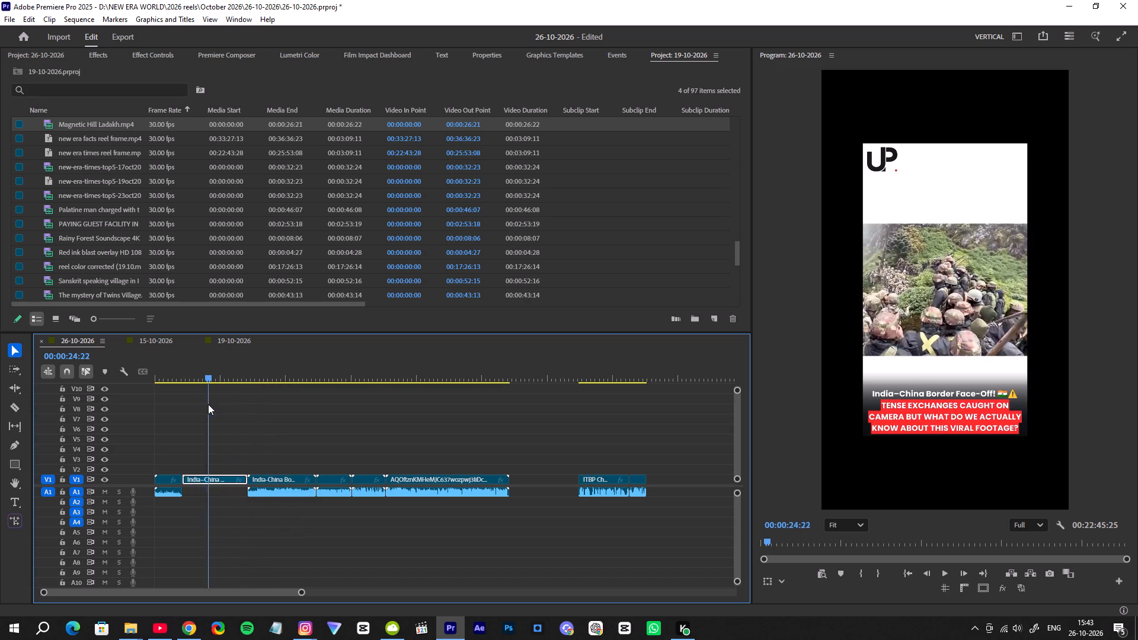
drag(208, 404, 229, 422)
Shift every clip from India-China Border Tensions onward later together, opening a gap after the India–China LAC Face-Off clip.
key(a)
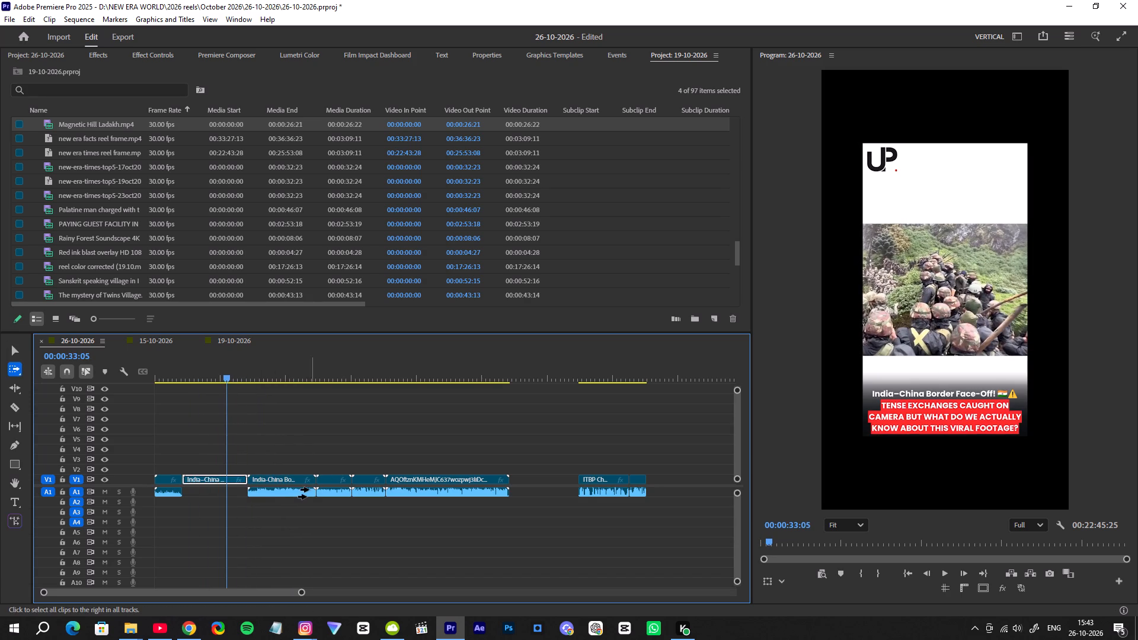
click(276, 485)
click(273, 481)
key(v)
drag(280, 477, 287, 477)
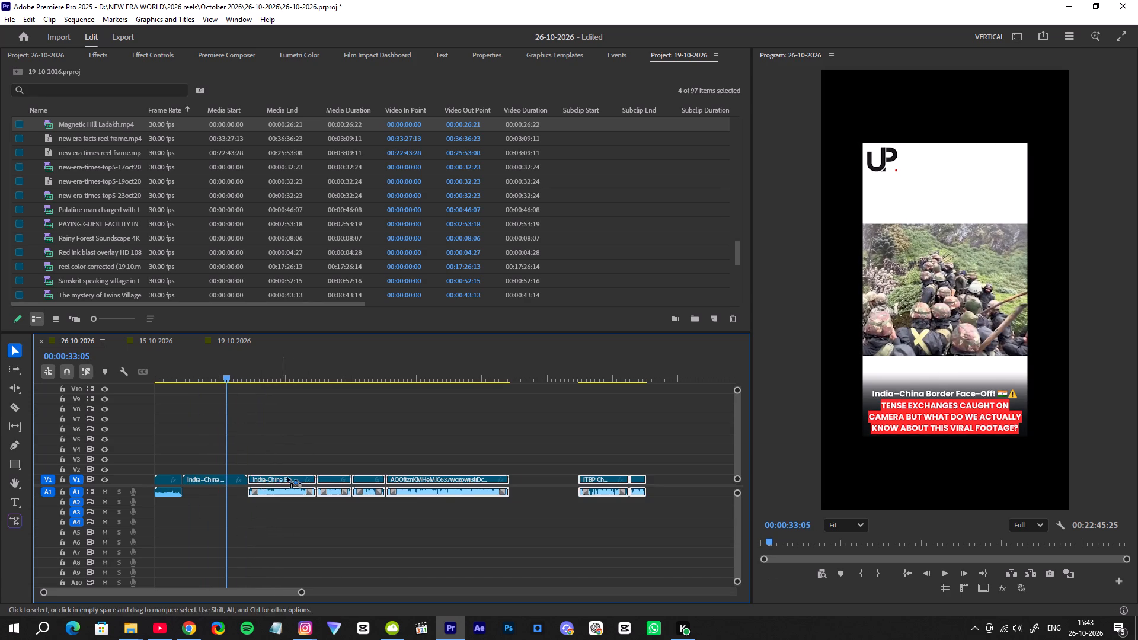
drag(287, 477, 379, 487)
click(386, 528)
Move the two ITBP Chief clips, video and audio, one after the other directly after the India–China LAC Face-Off clip.
drag(671, 433, 706, 503)
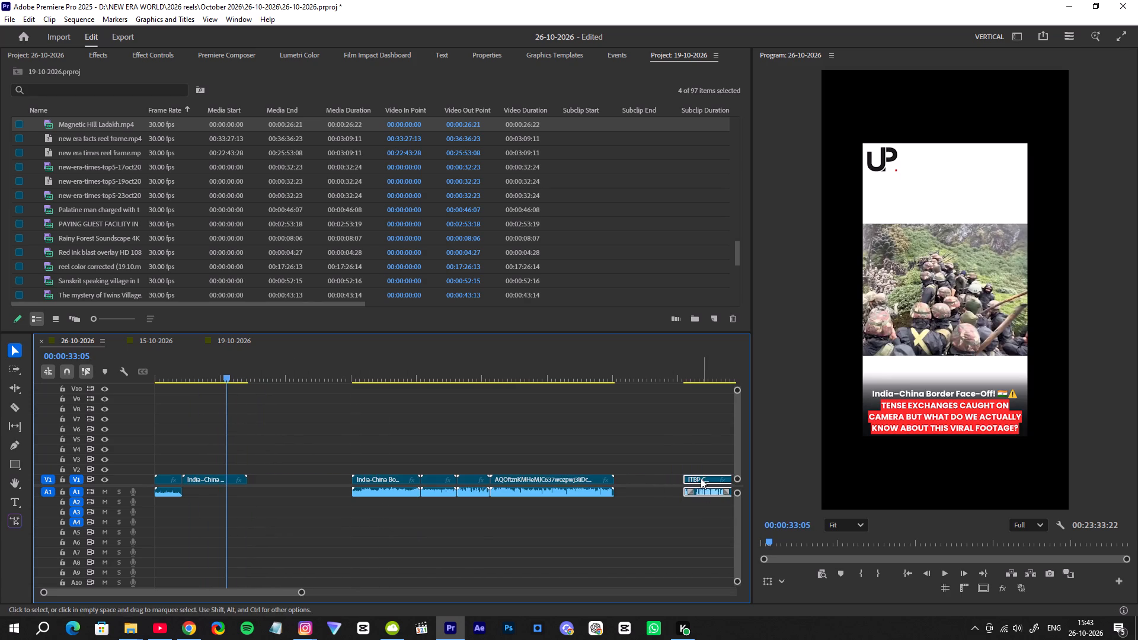
drag(701, 478, 271, 476)
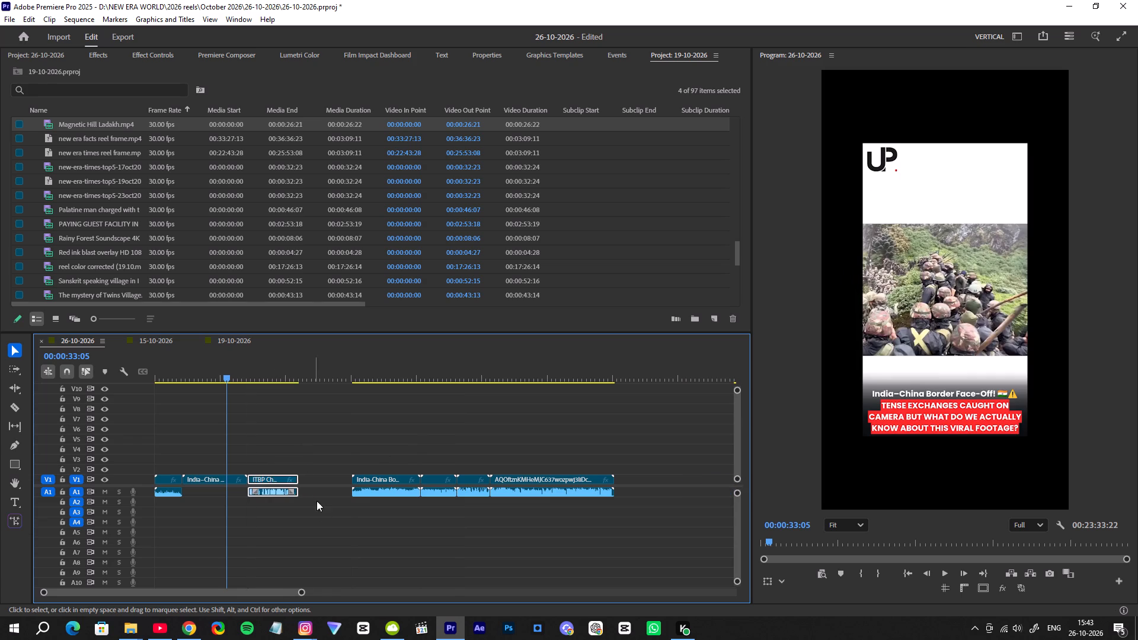
drag(303, 591, 334, 593)
drag(575, 437, 633, 513)
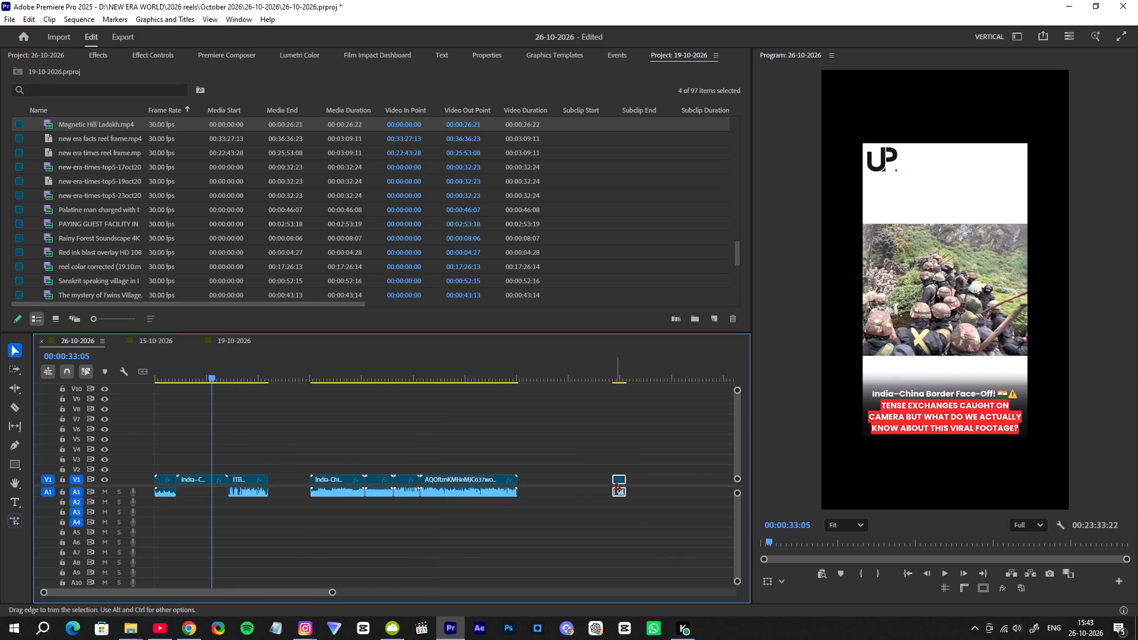
click(625, 479)
drag(620, 481, 296, 484)
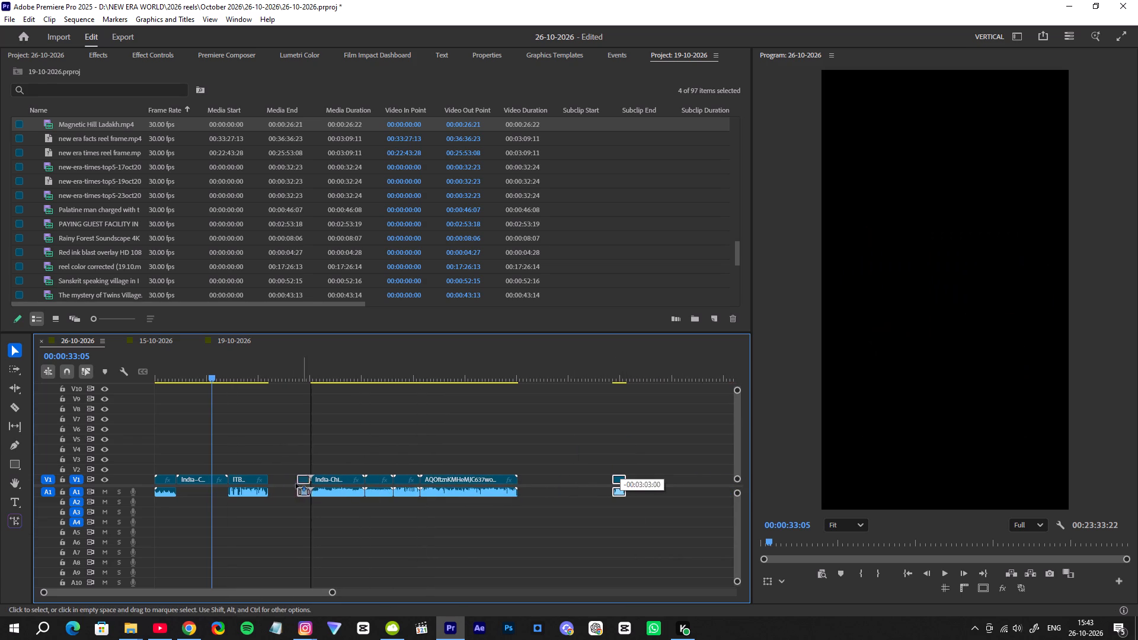
drag(296, 484, 280, 484)
Close the gap between the second ITBP Chief clip and the India-China Border Tensions clip.
click(298, 479)
key(Delete)
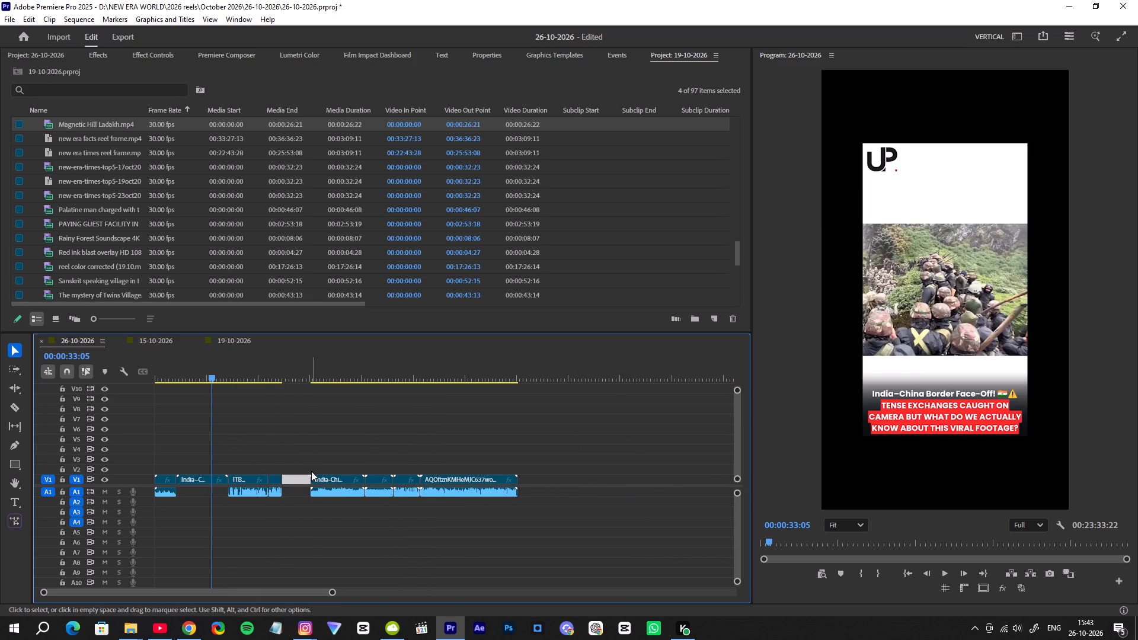
Play through the new sequence order, checking the ITBP Chief, Border Tensions, street interview and Save India clips.
drag(255, 362, 272, 378)
key(space)
drag(289, 377, 290, 377)
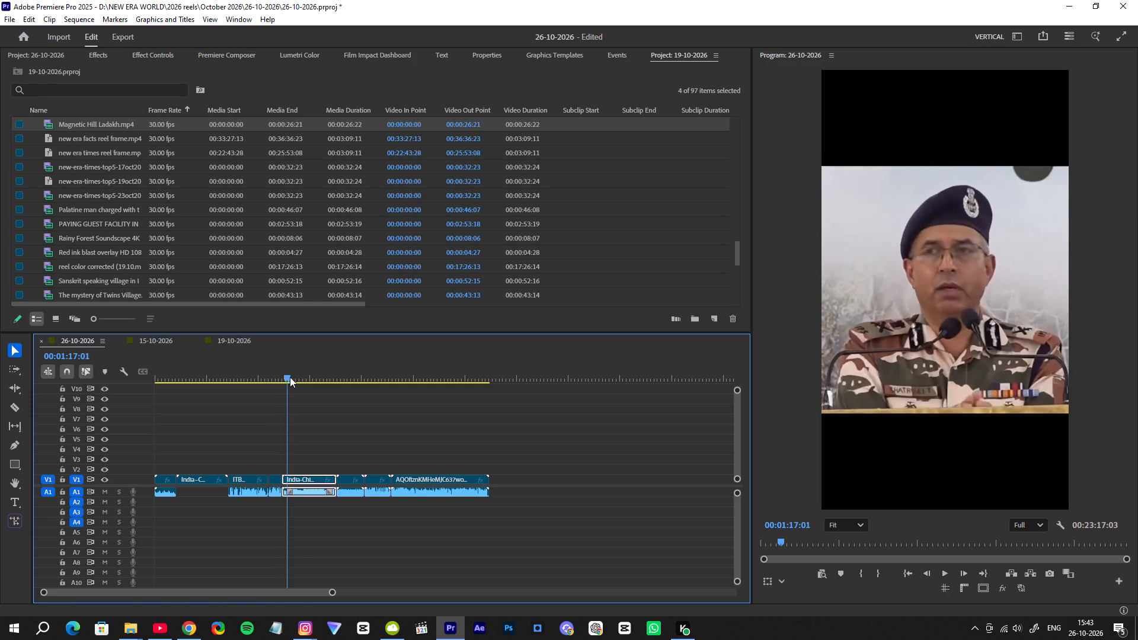
drag(290, 377, 280, 384)
key(space)
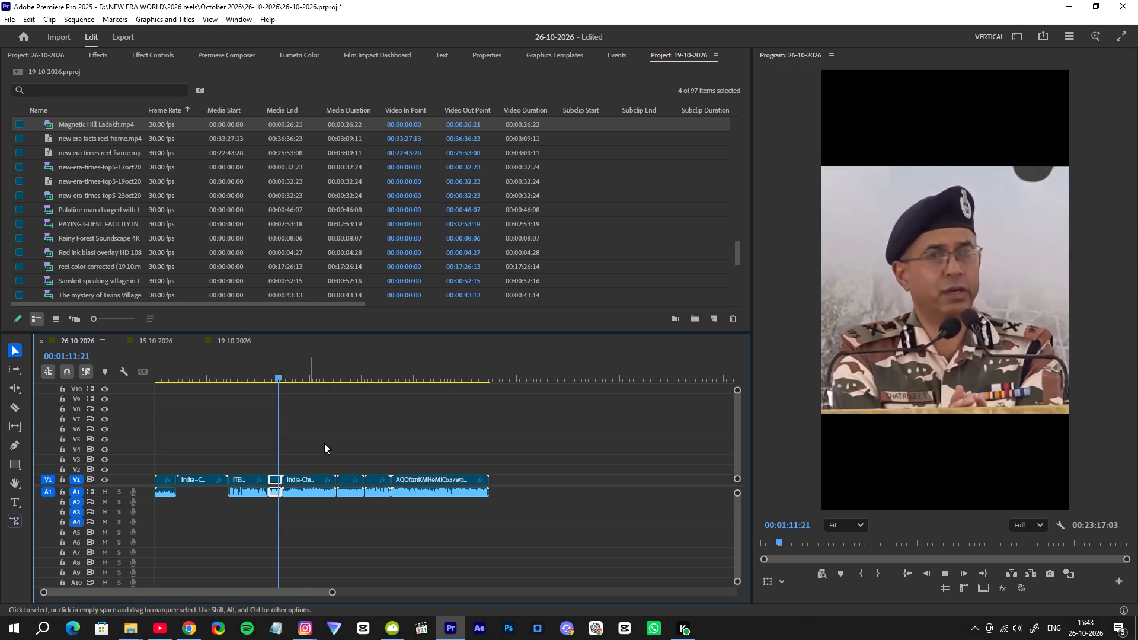
drag(333, 592, 272, 569)
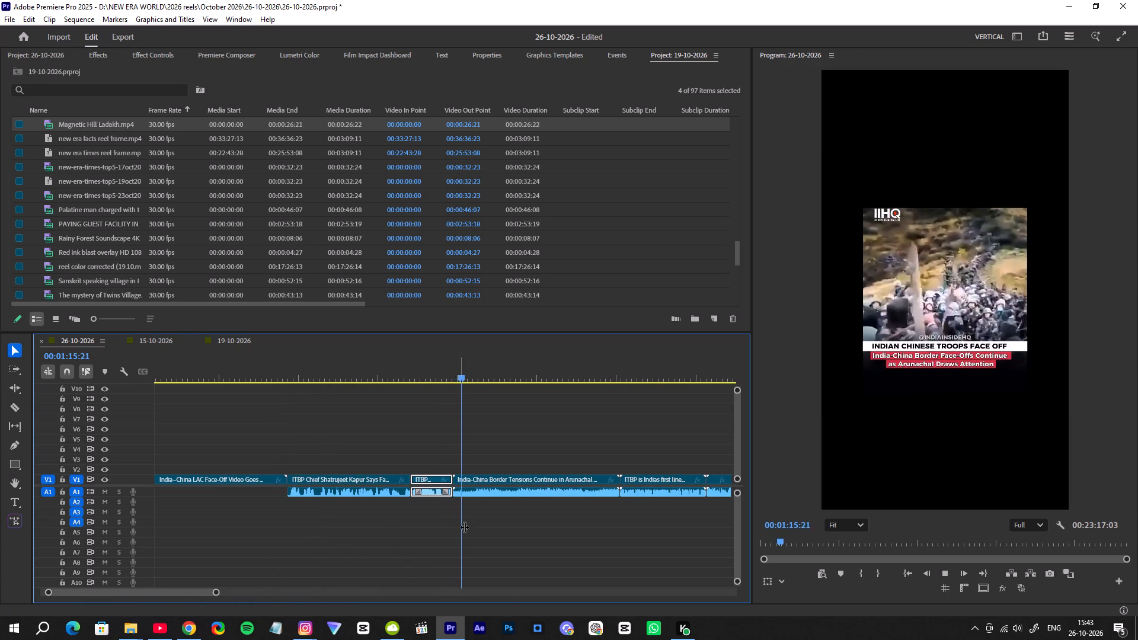
drag(506, 371, 648, 421)
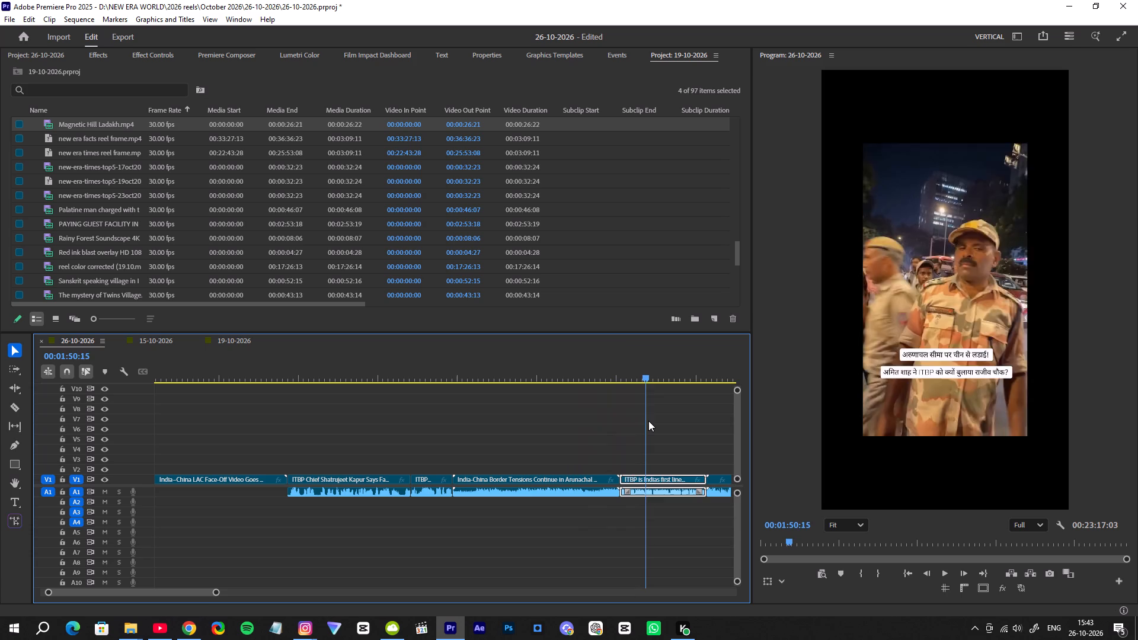
drag(648, 421, 650, 421)
click(610, 370)
key(space)
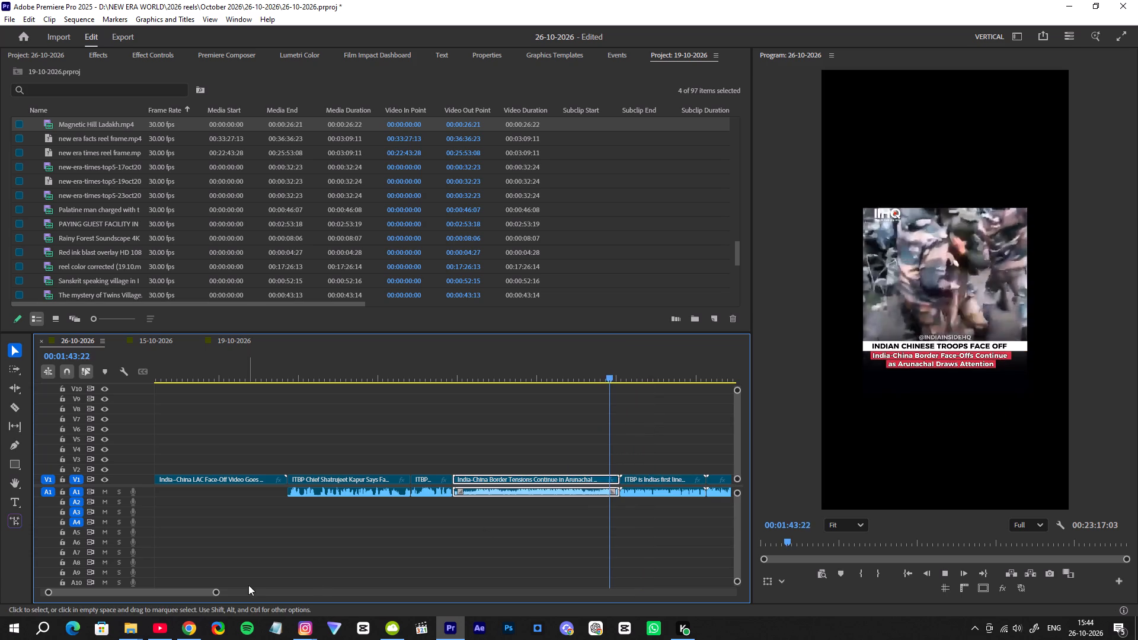
drag(214, 593, 366, 584)
drag(315, 361, 323, 379)
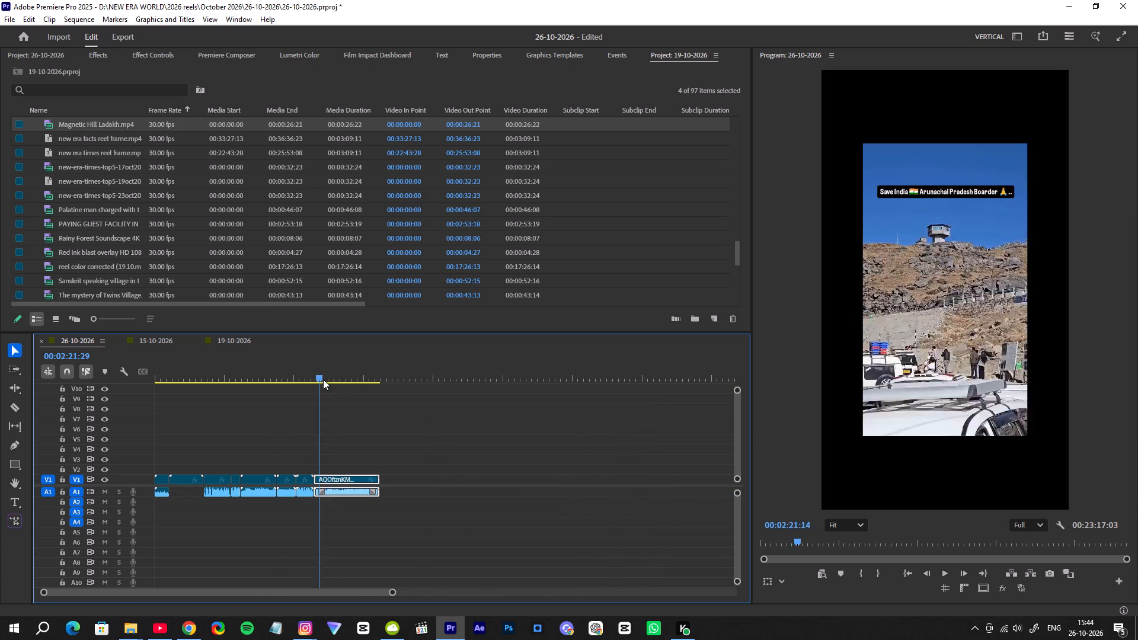
drag(323, 379, 337, 388)
key(space)
key(space)
Mark the sequence's In and Out range around all the arranged clips.
drag(404, 450, 119, 519)
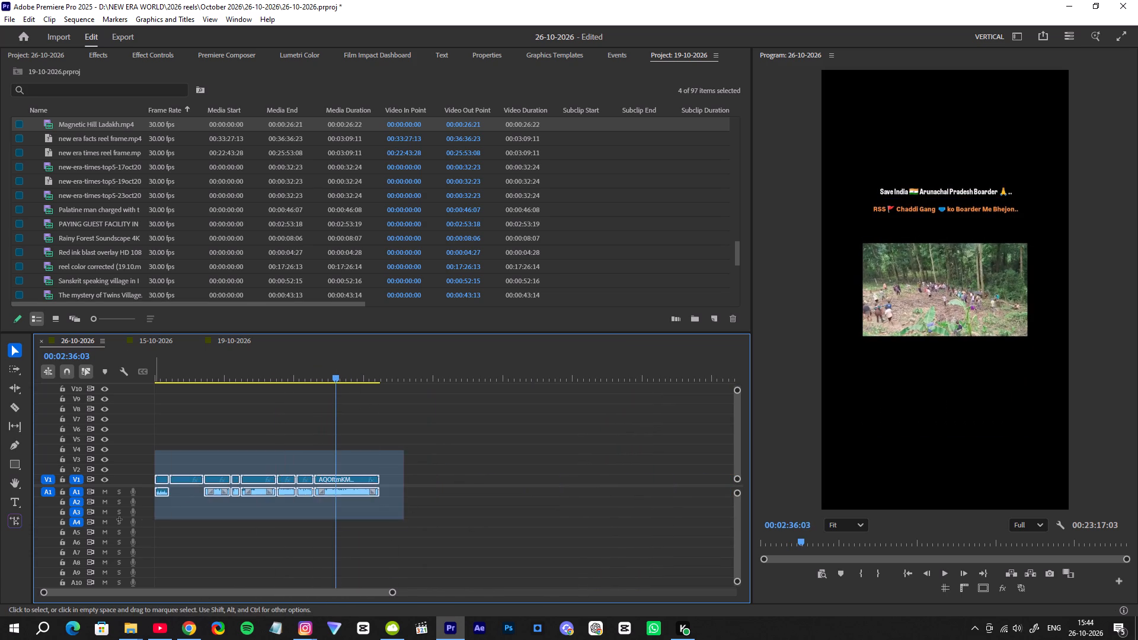
drag(119, 519, 97, 522)
key(slash)
Open the sequence's export settings and browse the output location to NEW ERA WORLD, 2026 reels, October 2026, 26-10-2026.
key(ctrl+m)
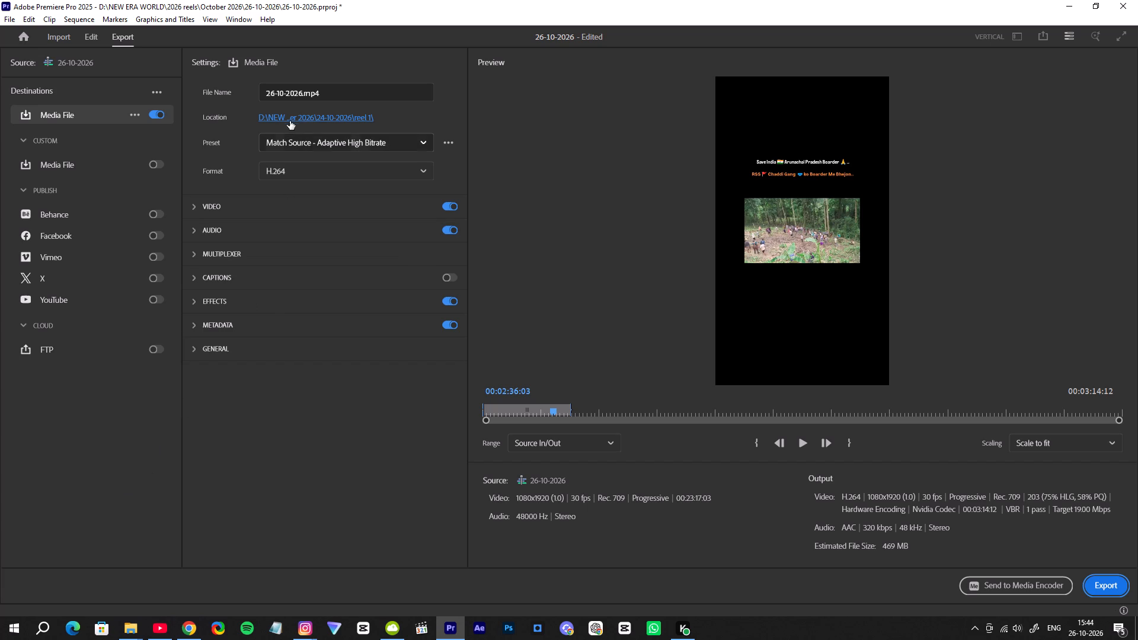
click(319, 116)
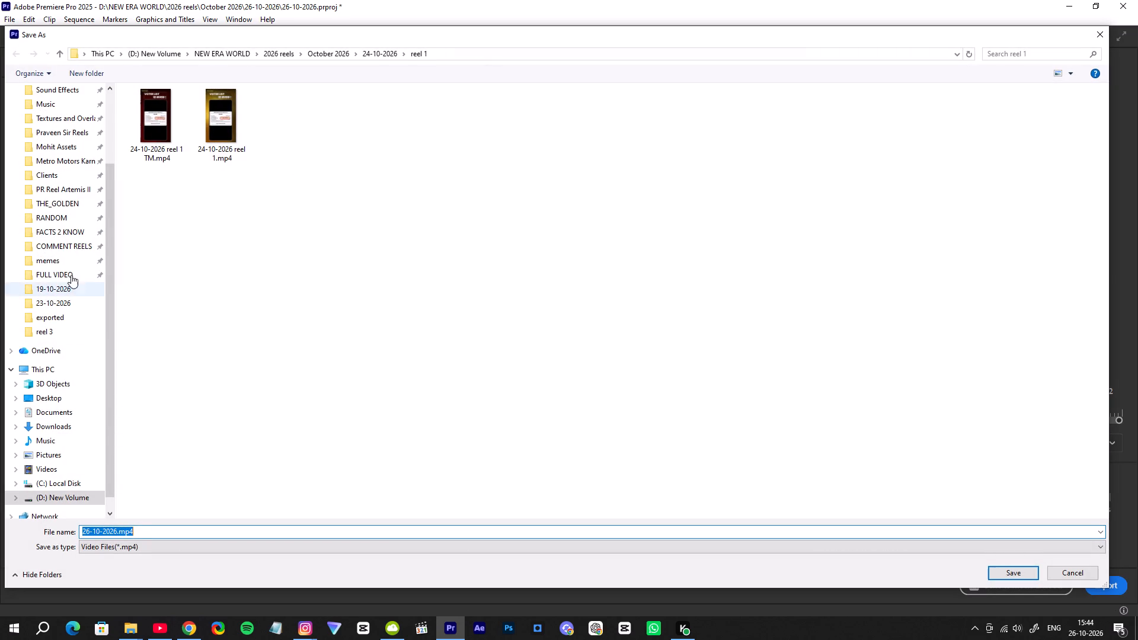
scroll(60, 132, up, 1)
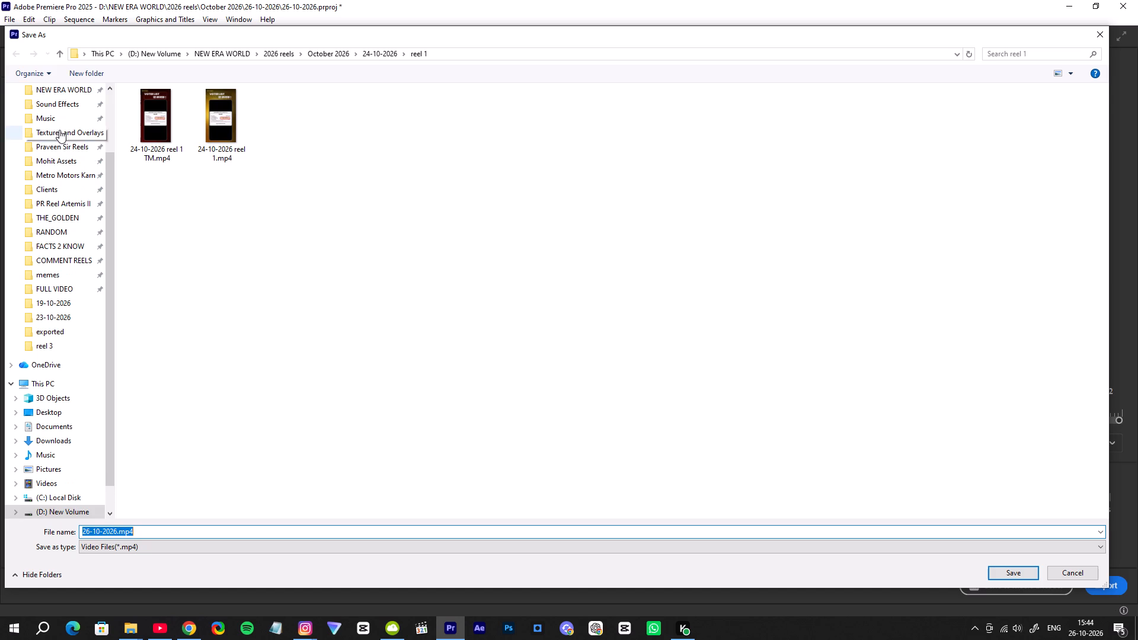
scroll(56, 135, up, 1)
click(67, 103)
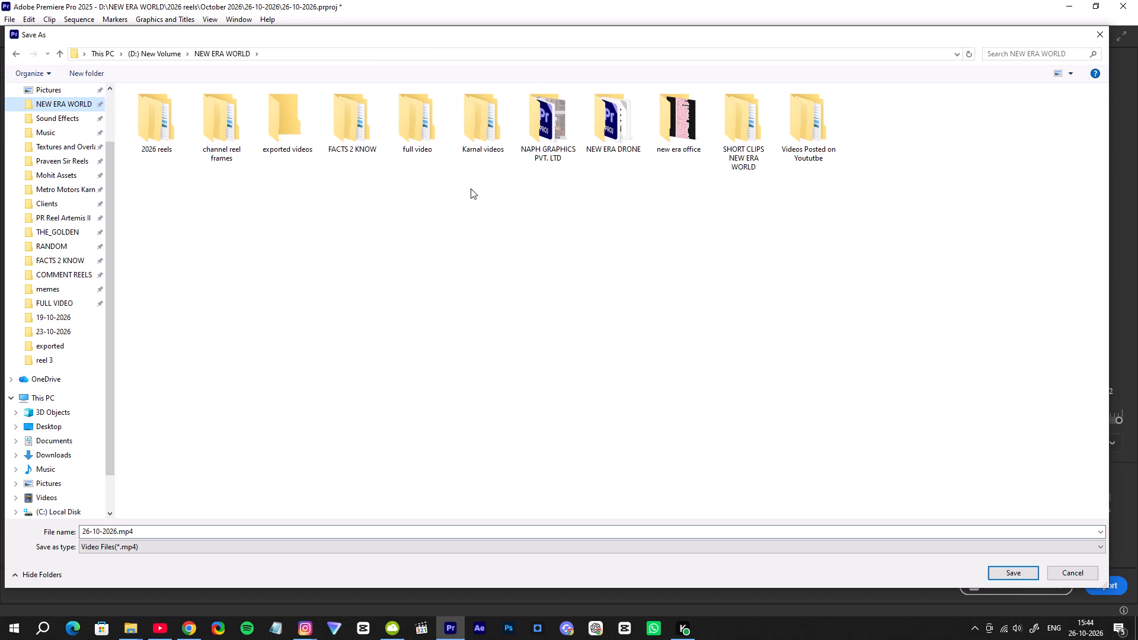
double_click(156, 129)
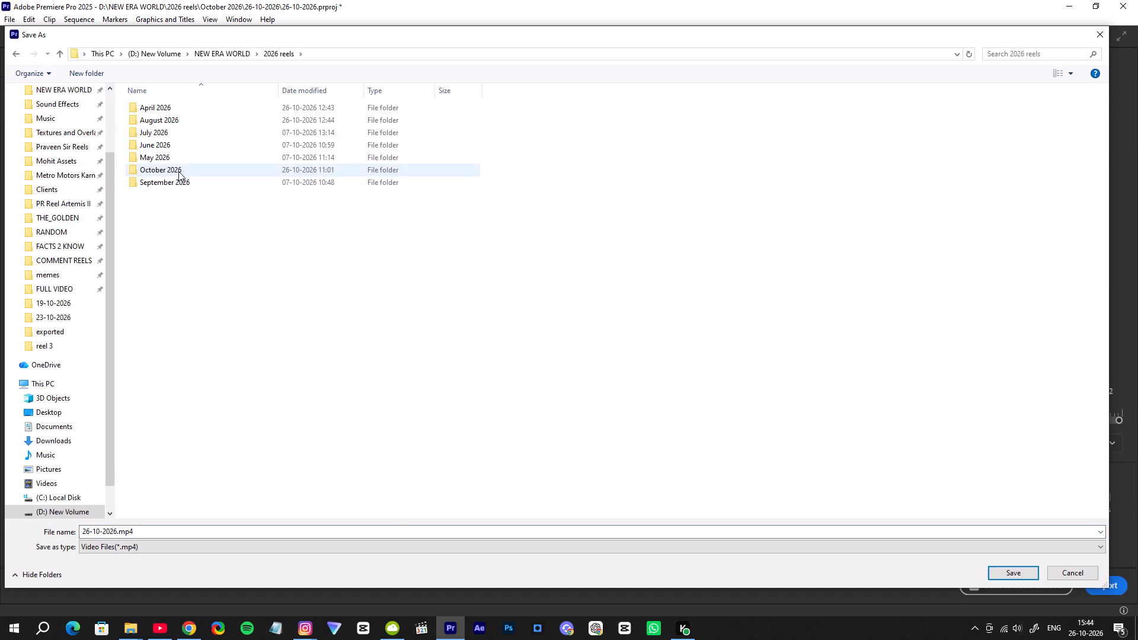
double_click(178, 171)
double_click(166, 218)
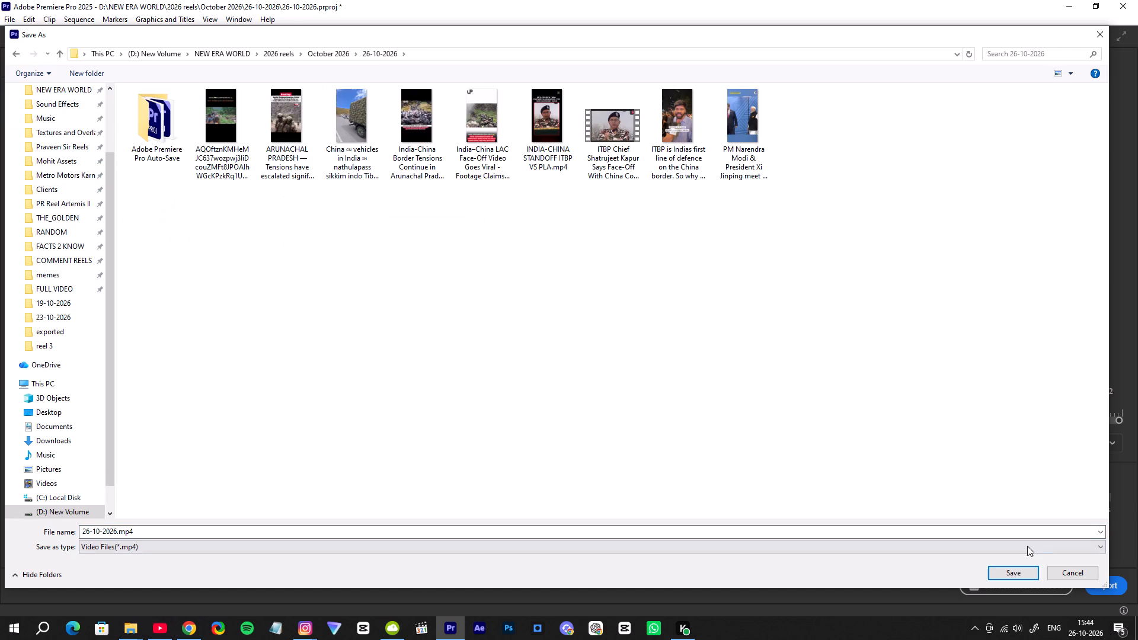
Create a new folder named REEL 1 inside the 26-10-2026 folder.
click(674, 386)
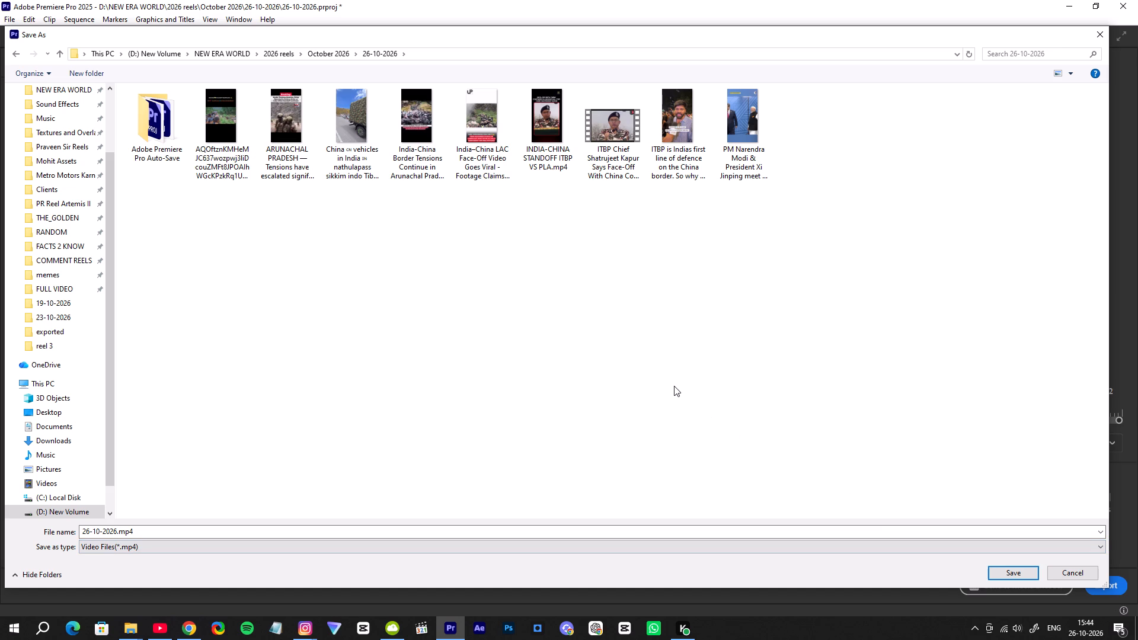
key(ctrl+shift+n)
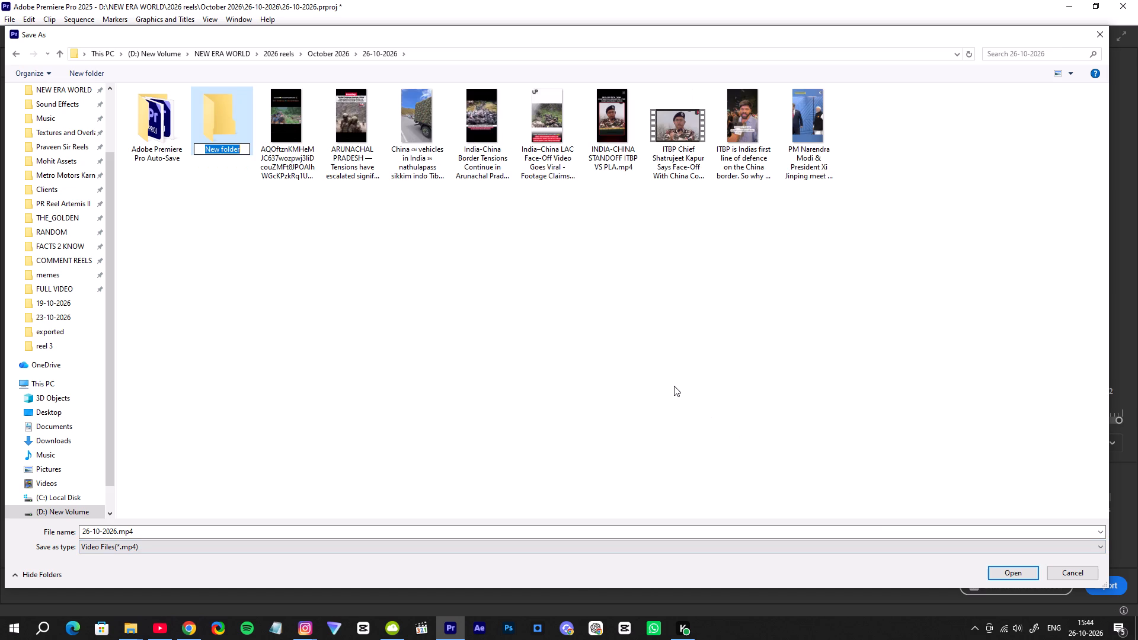
text(REE)
text(L 1)
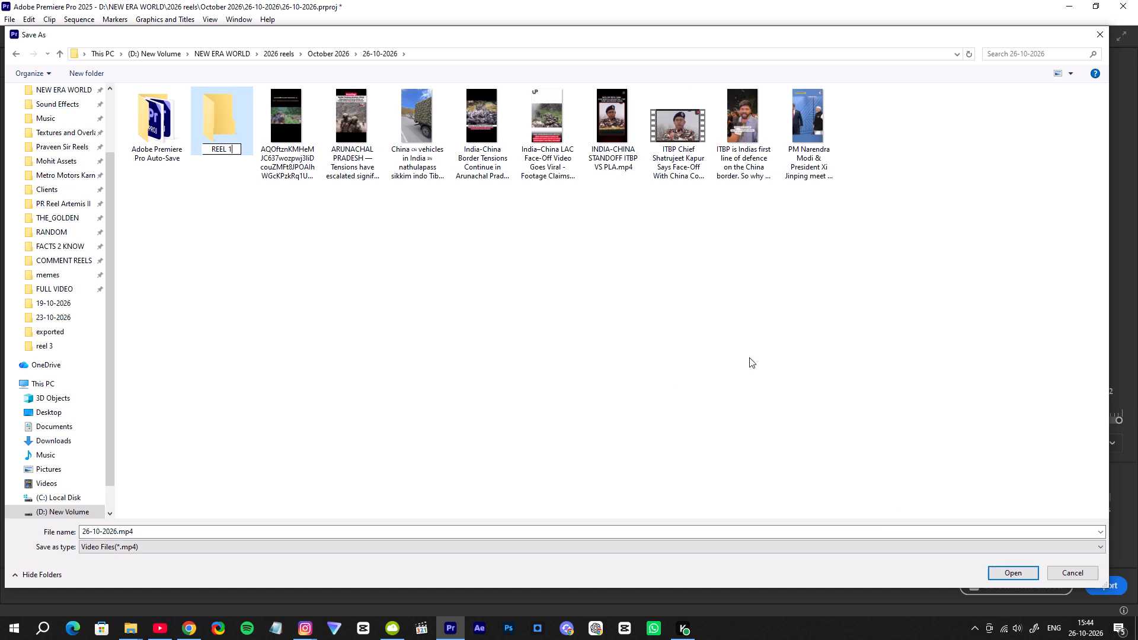
click(650, 337)
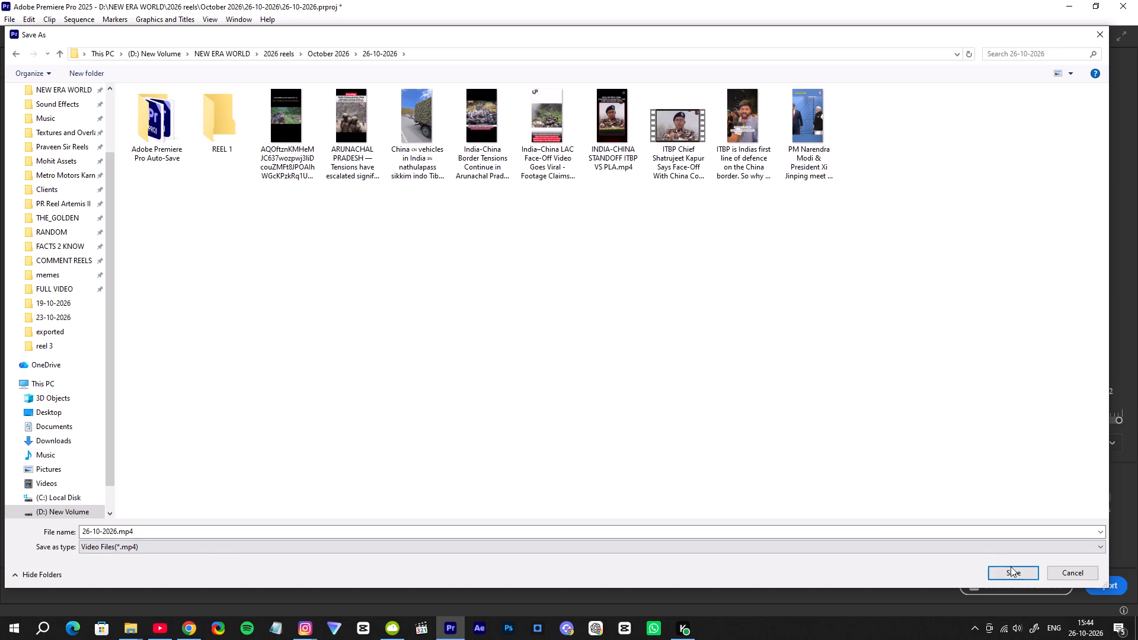
Set the REEL 1 folder as the export location, with 26-10-2026.mp4 as the file name.
click(1011, 573)
click(710, 331)
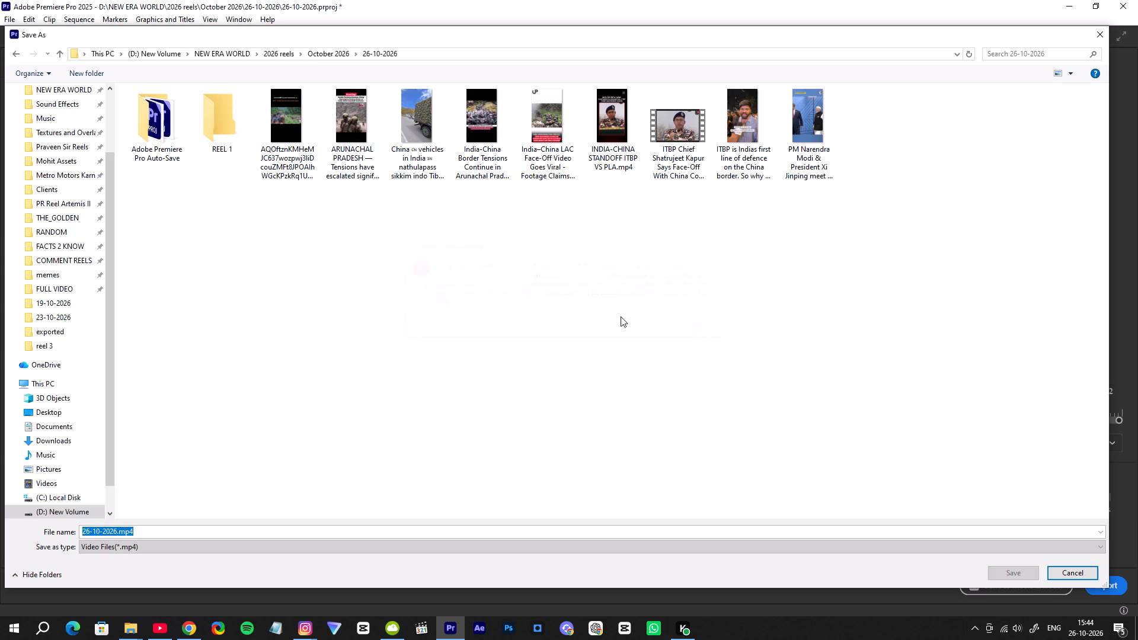
double_click(216, 118)
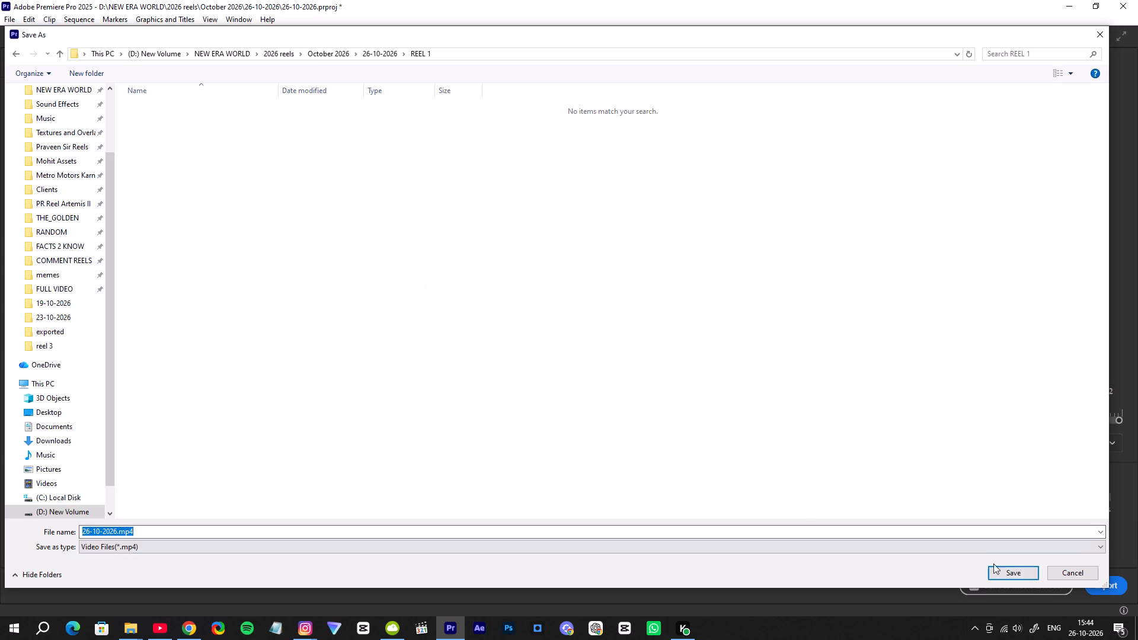
click(1001, 571)
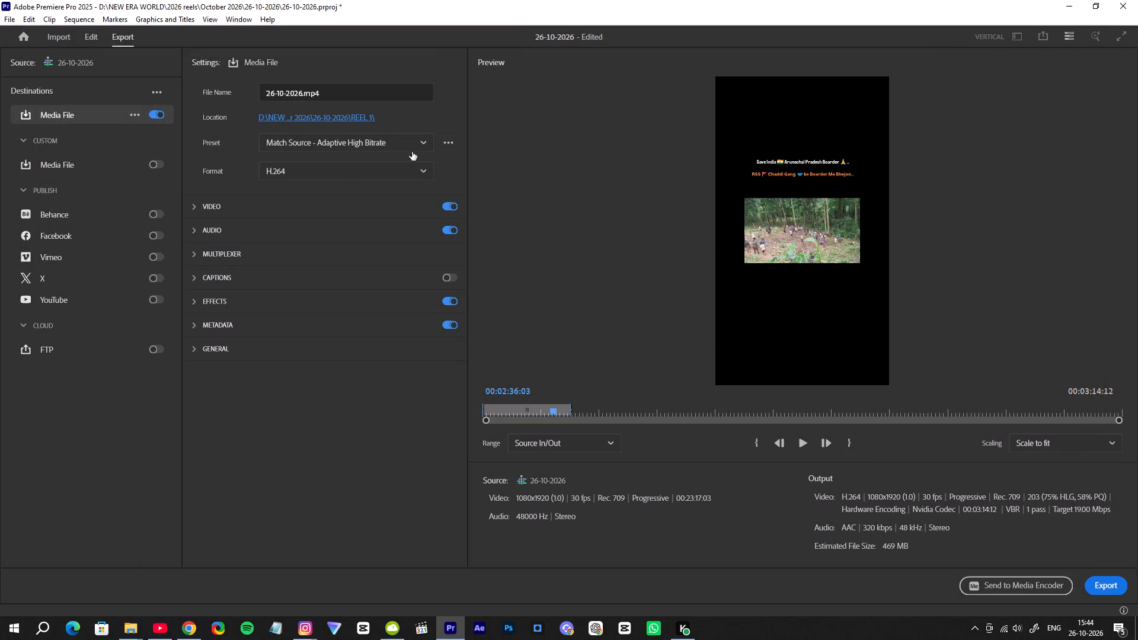
Export the marked range as H.264 with the Match Source - Adaptive High Bitrate preset.
click(1117, 585)
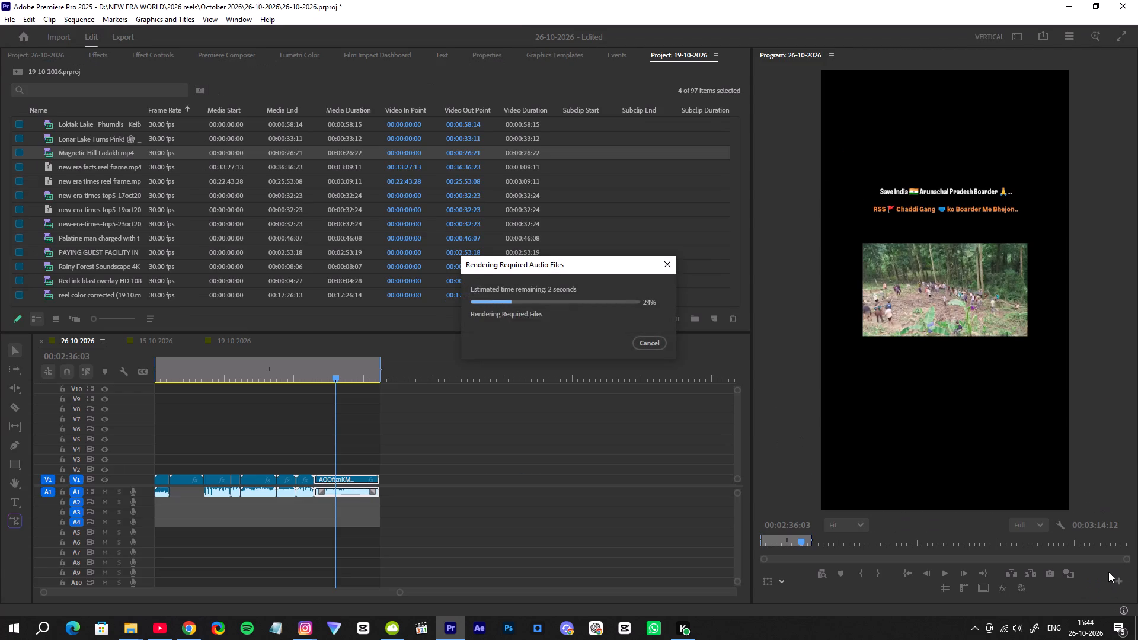
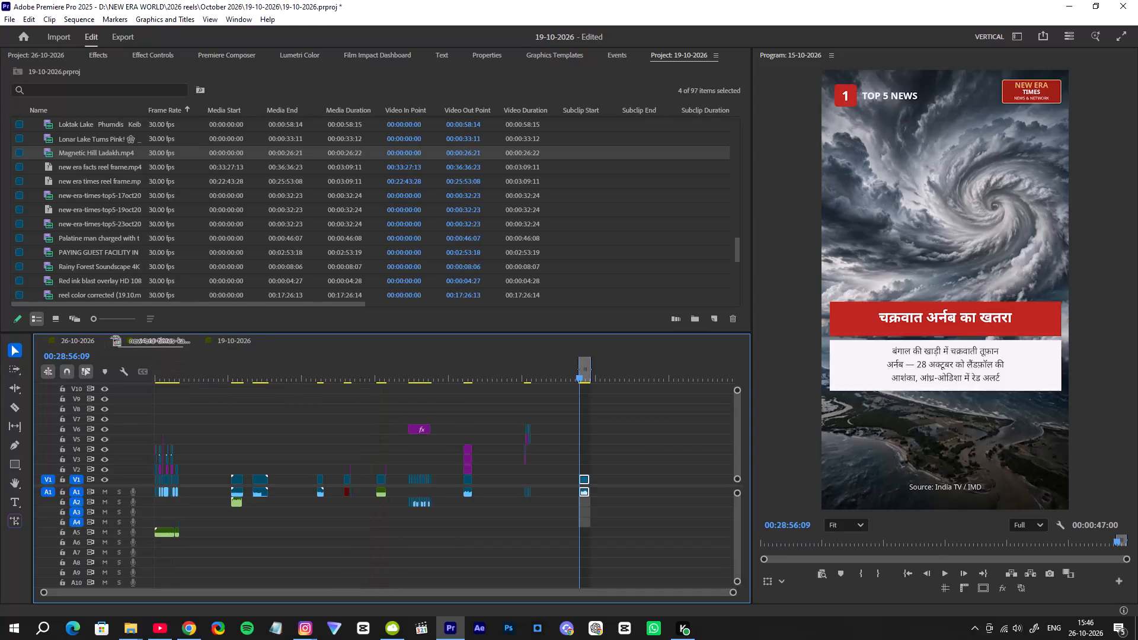
In the 15-10-2026 sequence, ripple trim the start of the Karnal storm clip to about 00:33:41, cutting its opening title card.
click(648, 372)
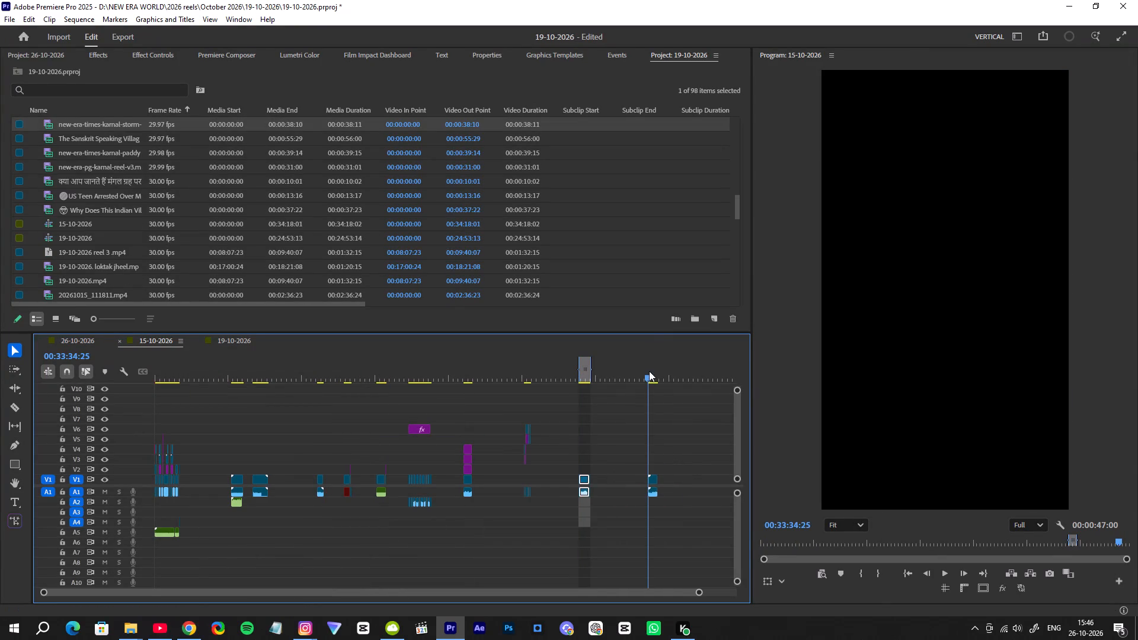
key(space)
drag(698, 588, 426, 578)
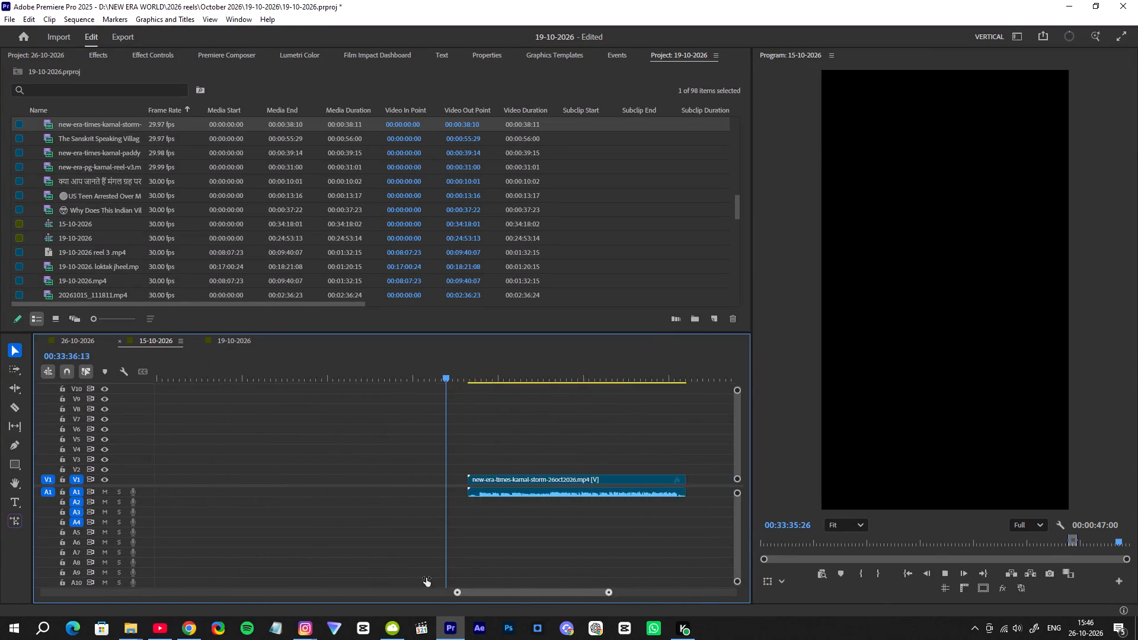
drag(426, 578, 398, 578)
drag(628, 357, 611, 391)
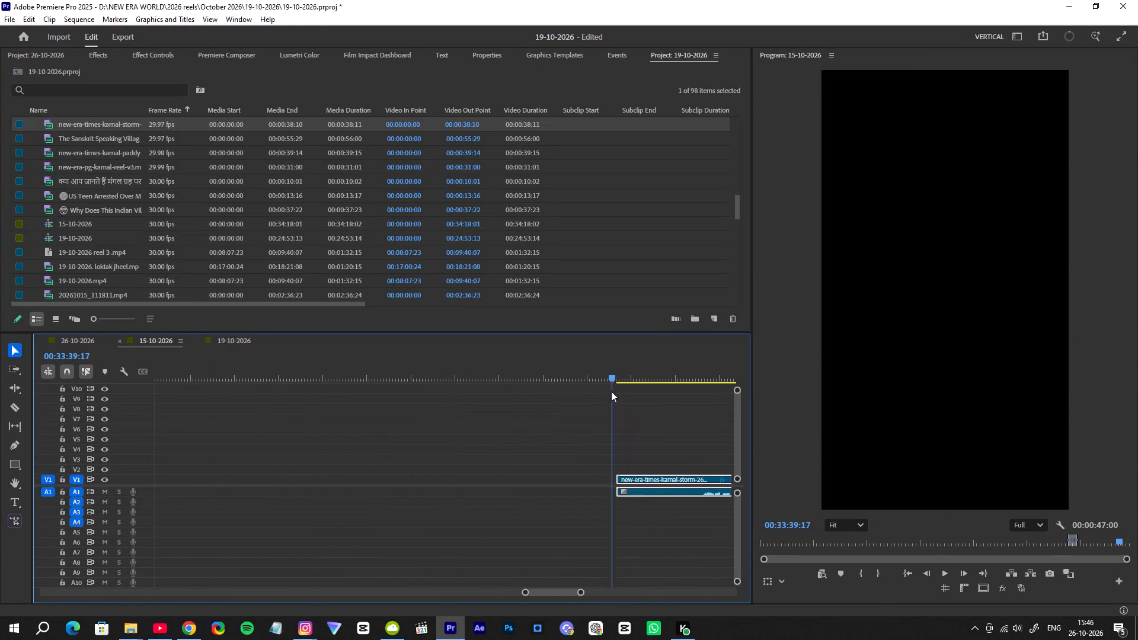
drag(611, 391, 657, 398)
key(space)
key(space)
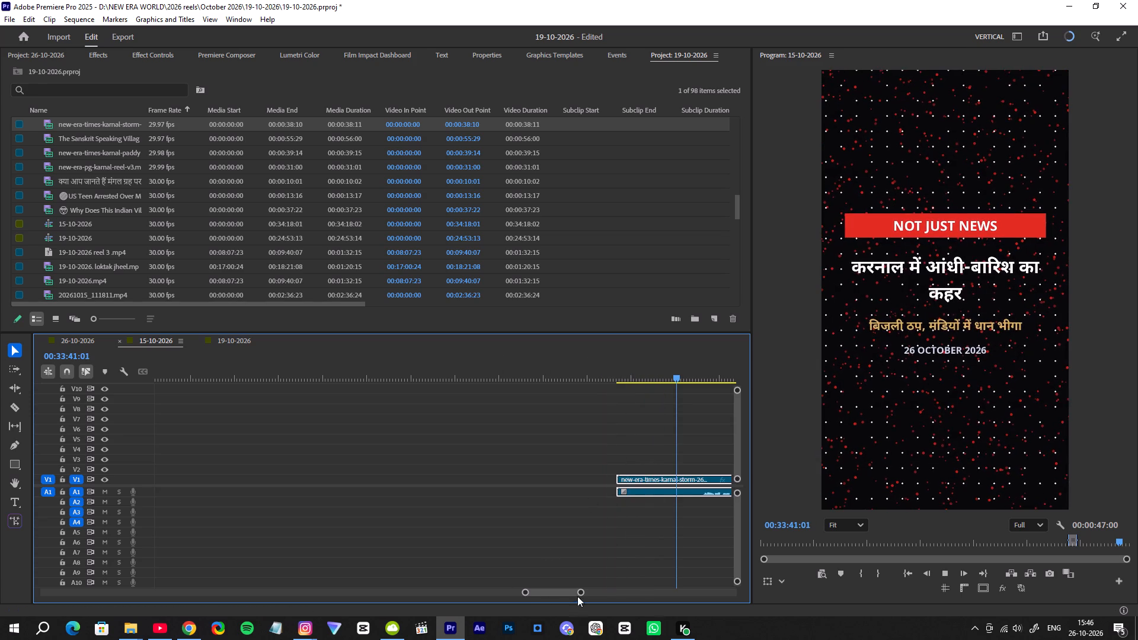
drag(580, 593, 589, 591)
drag(442, 369, 456, 377)
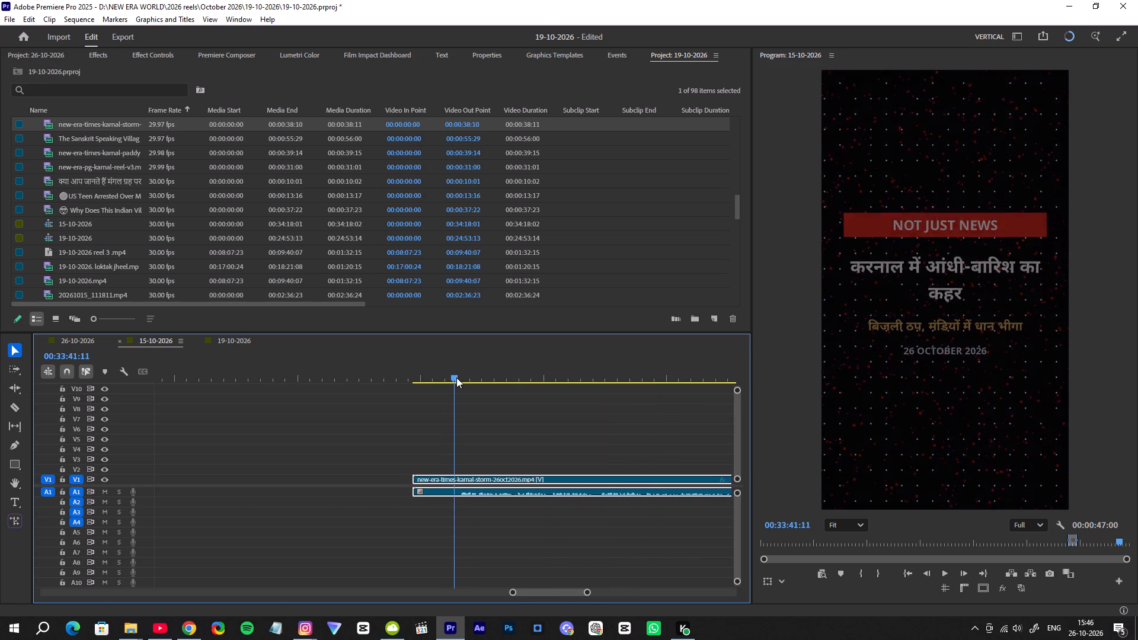
drag(456, 377, 459, 379)
key(q)
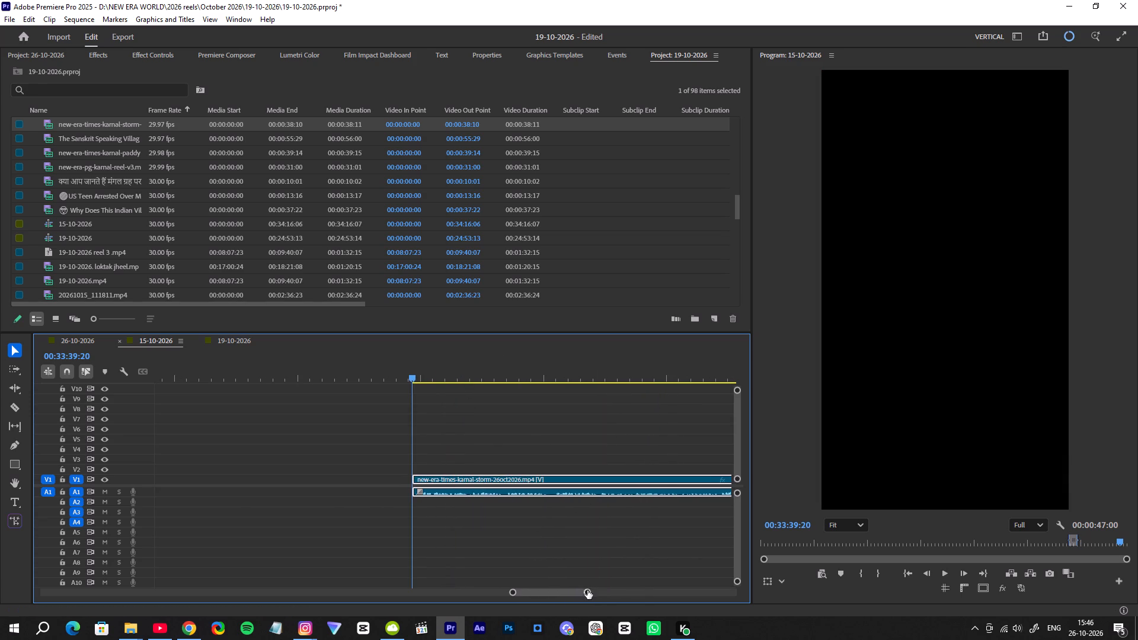
Ripple trim the end of the Karnal storm clip to 00:34:14:14, cutting the closing opinion-question card.
drag(587, 591, 640, 596)
click(580, 376)
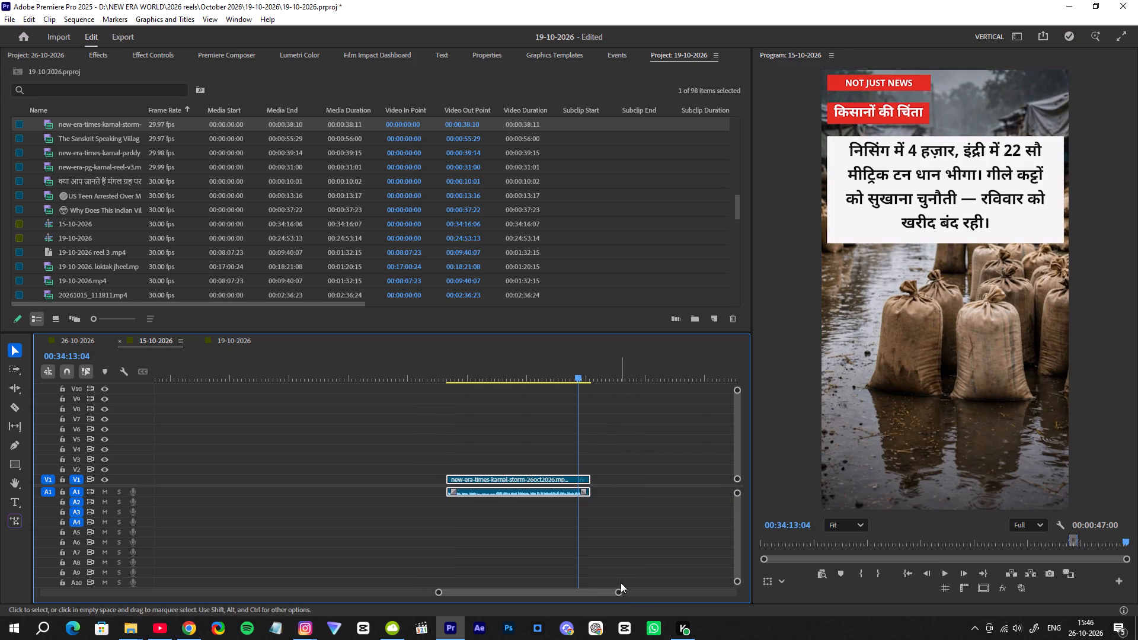
drag(619, 593, 554, 571)
key(space)
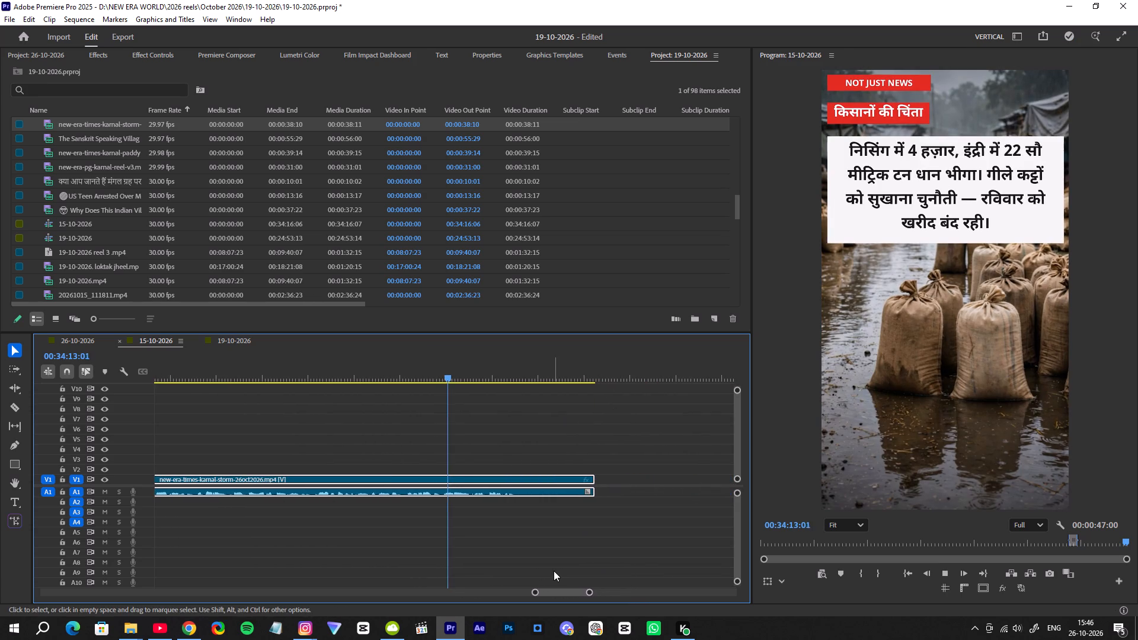
key(space)
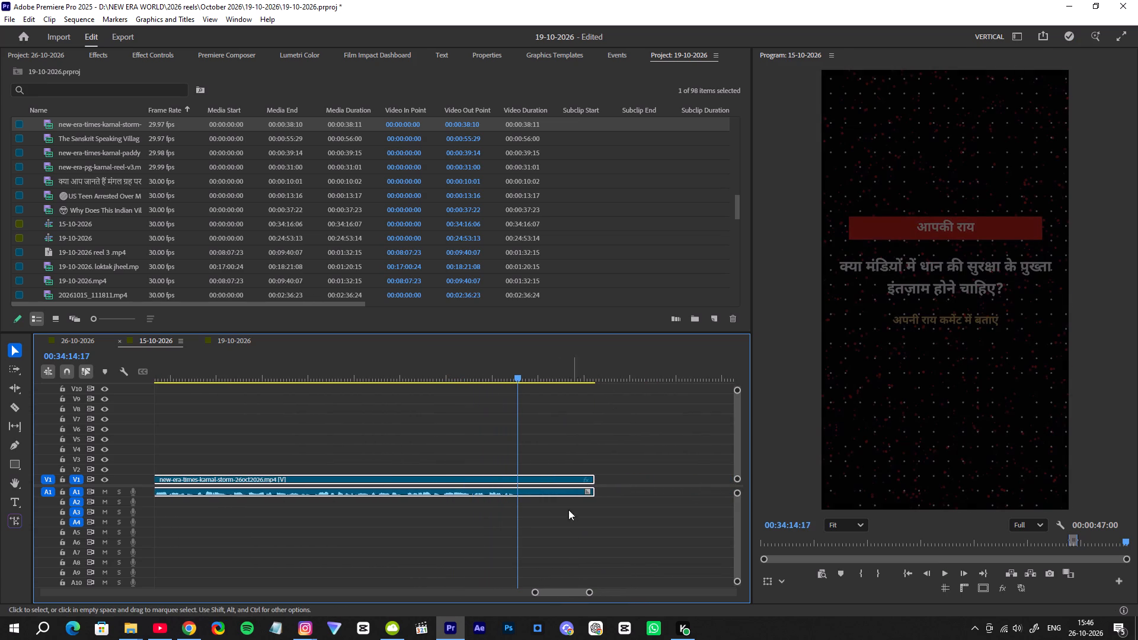
drag(522, 367, 515, 379)
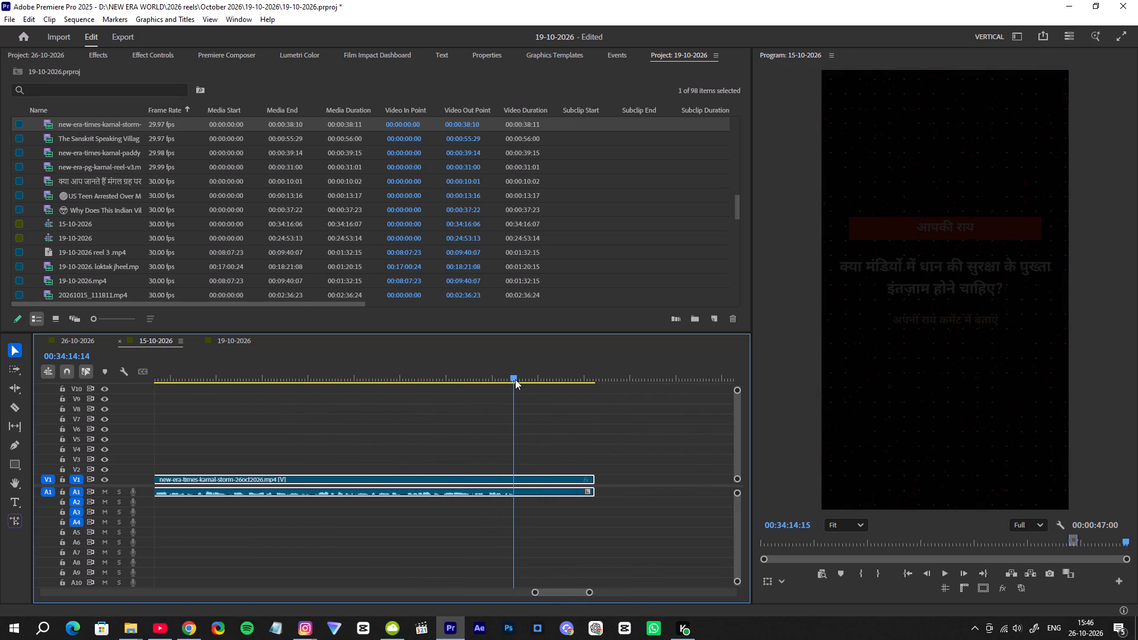
drag(515, 379, 515, 380)
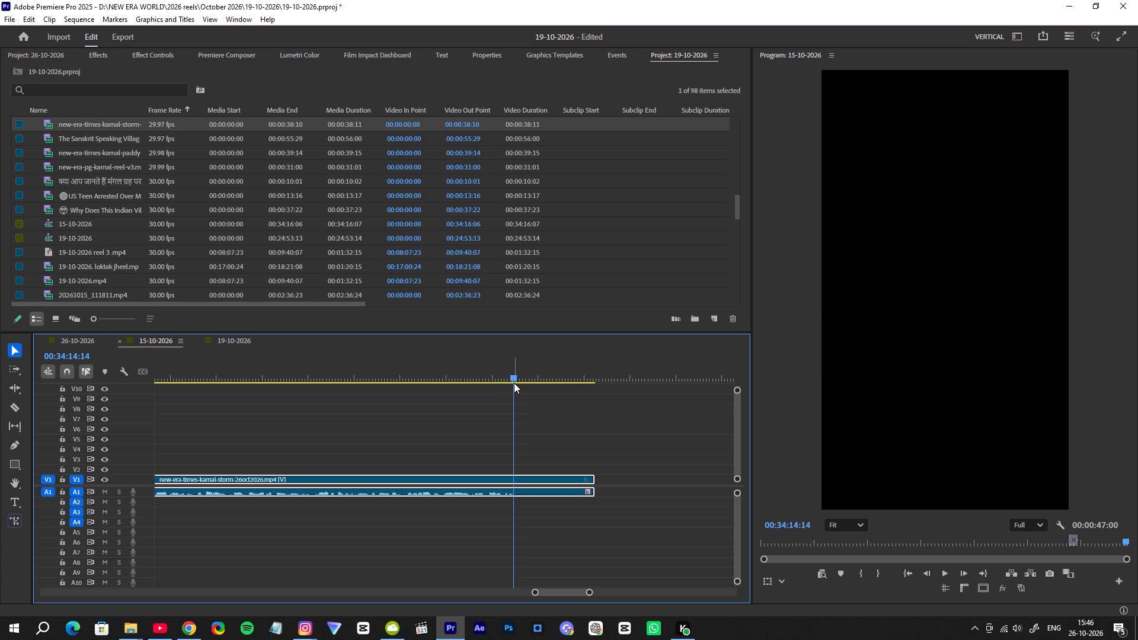
key(w)
Duplicate the outro clips at the end of the Top 5 news reel, including their overlay and audio pieces, into the empty space after it.
drag(592, 593, 664, 588)
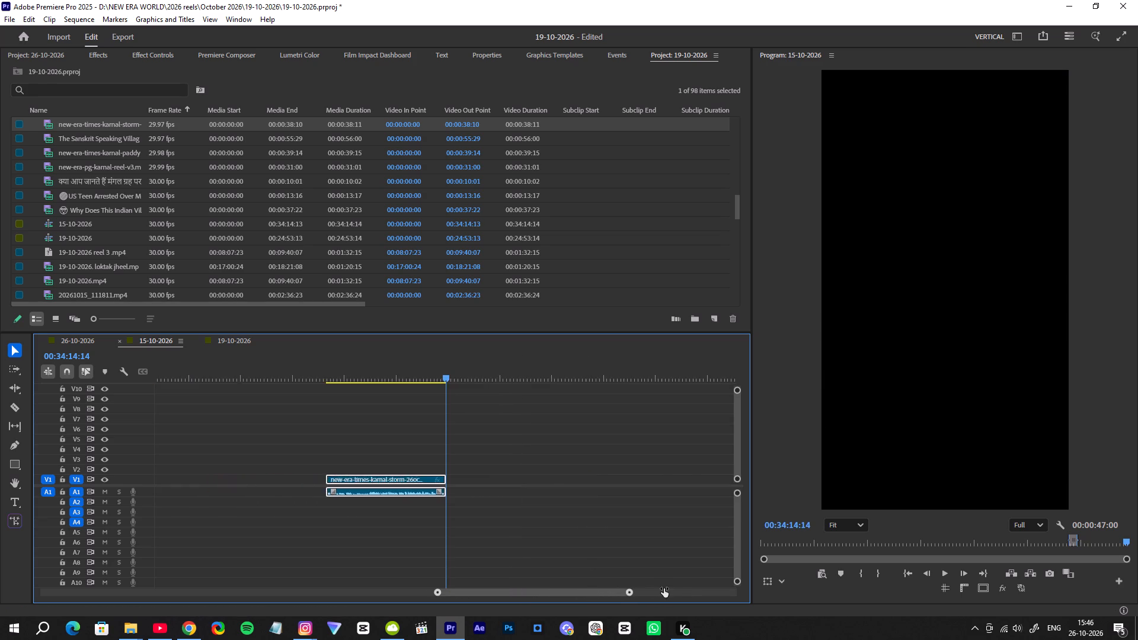
drag(664, 588, 747, 589)
right_drag(716, 588, 747, 589)
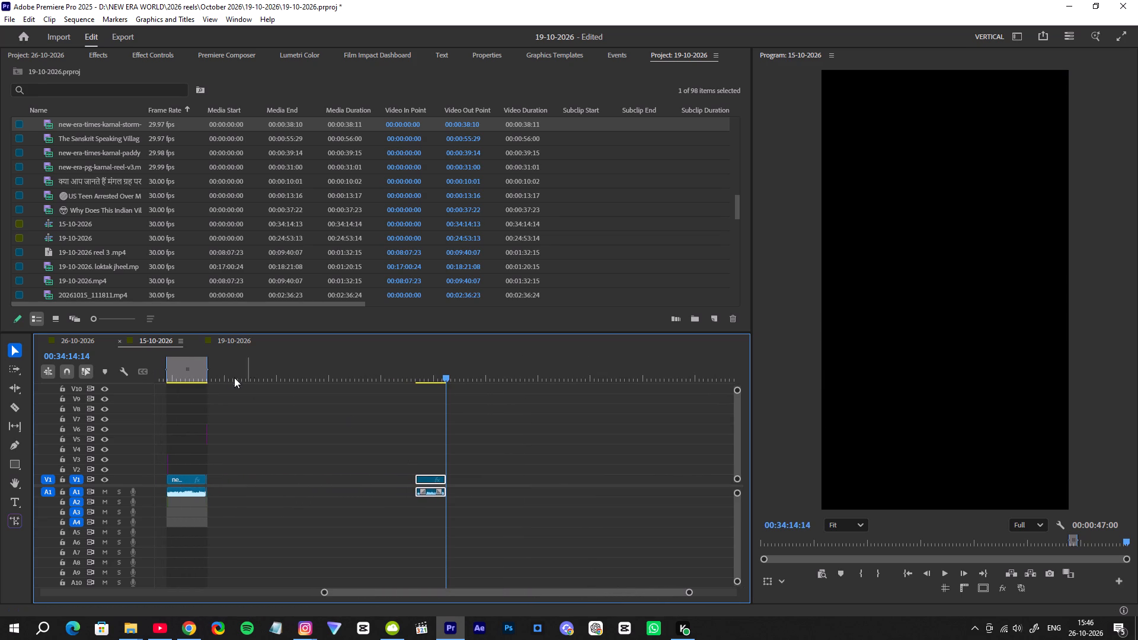
click(203, 375)
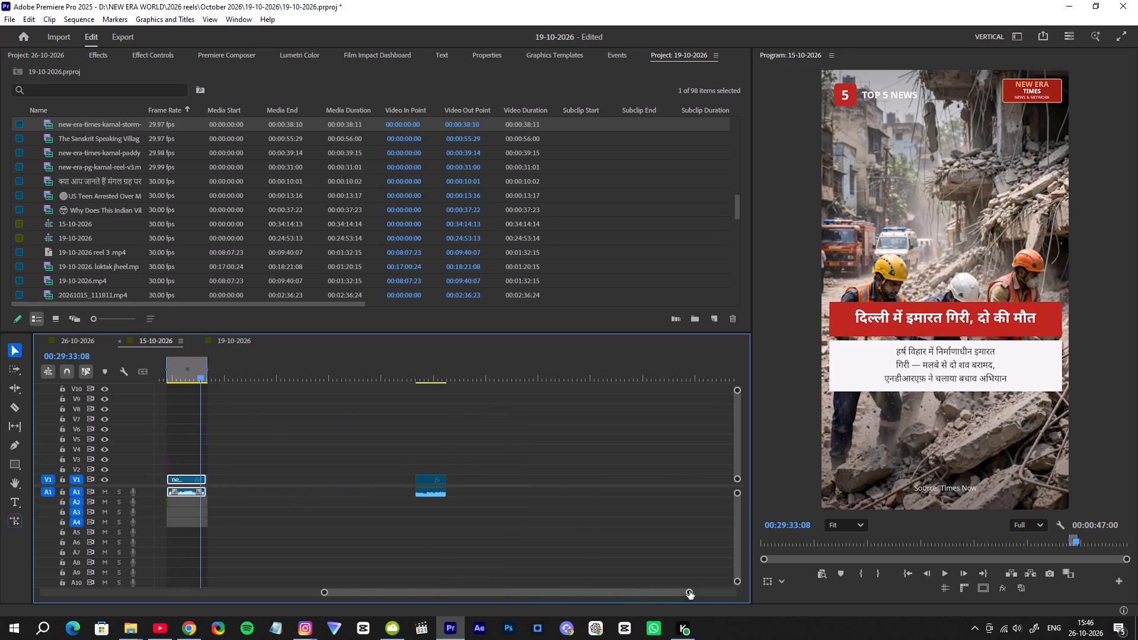
drag(689, 591, 551, 574)
drag(551, 416, 566, 440)
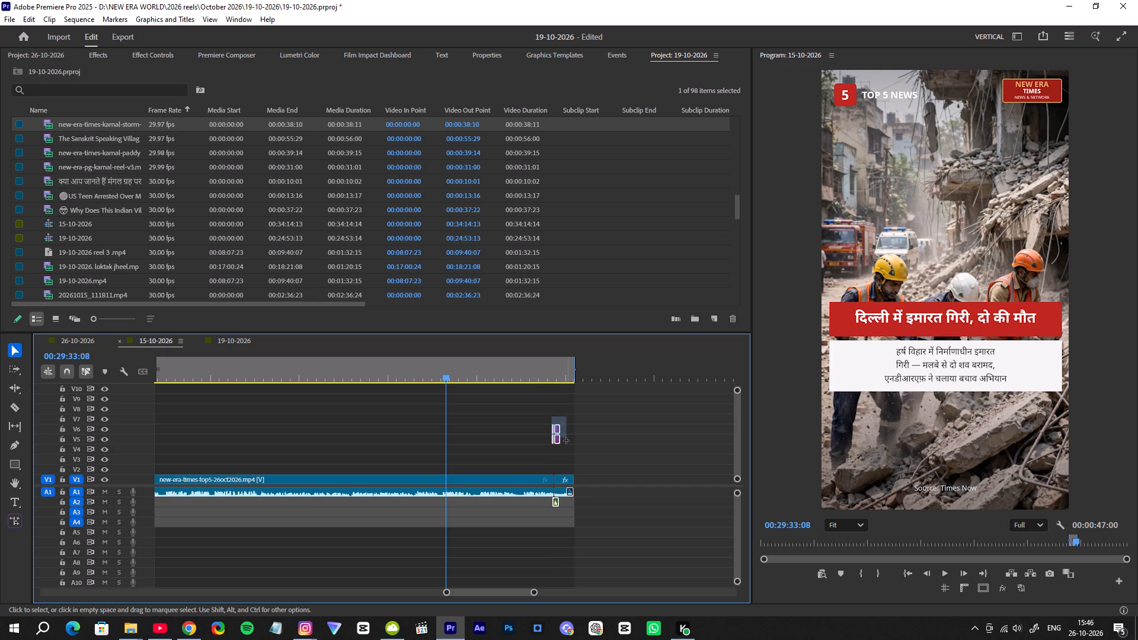
drag(566, 440, 577, 494)
click(600, 502)
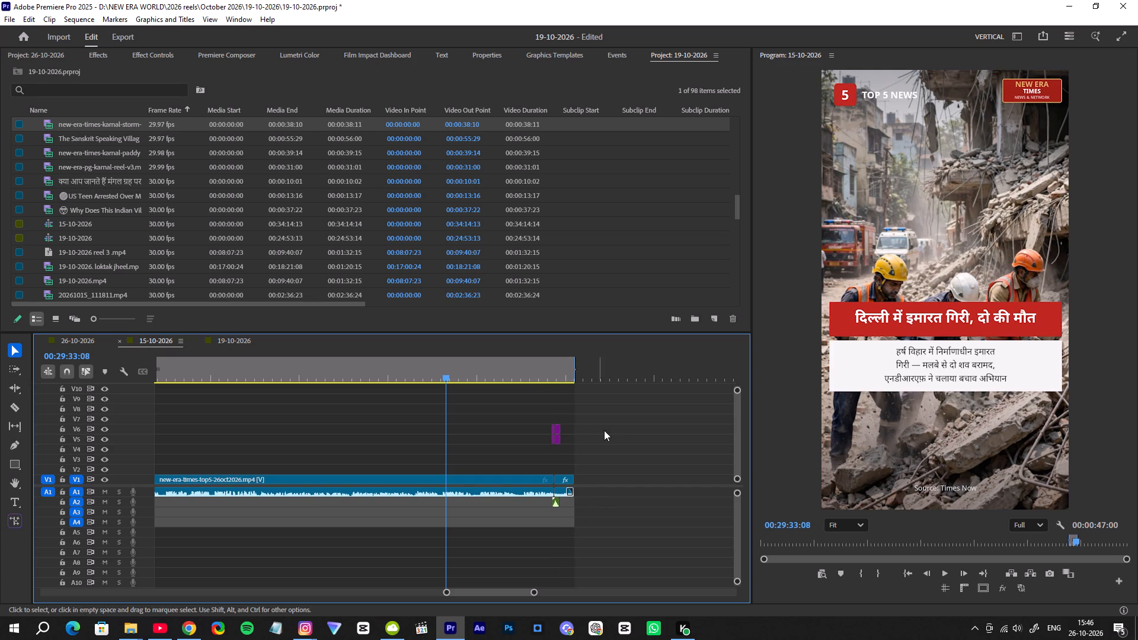
drag(590, 428, 558, 508)
alt+drag(560, 480, 634, 485)
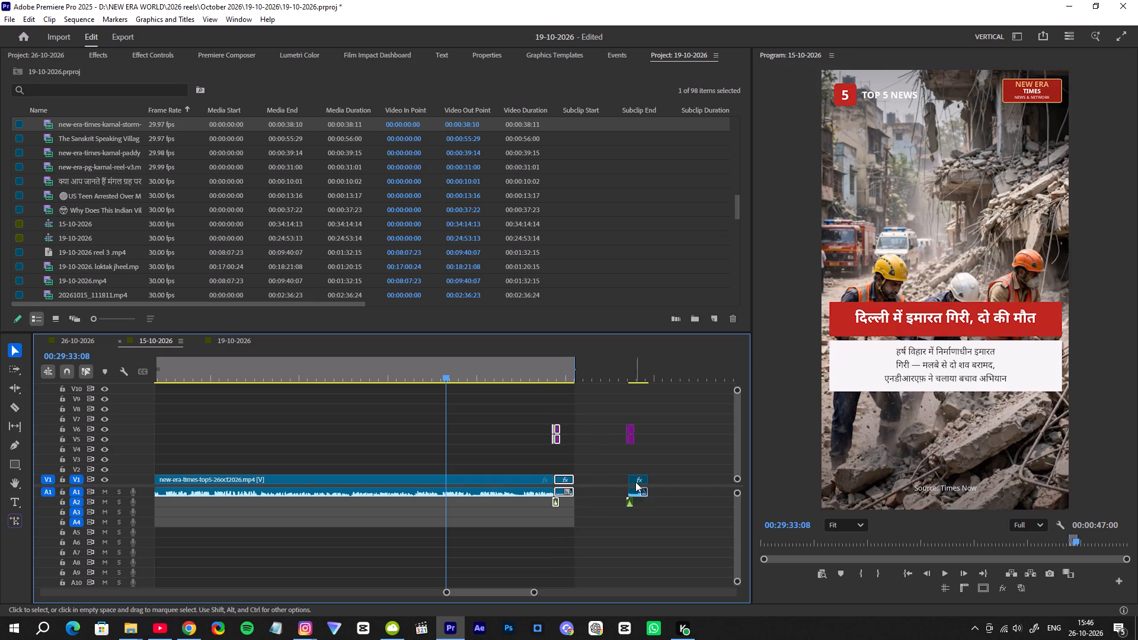
Move the duplicated outro clips along the timeline so they butt against the end of the trimmed Karnal storm clip.
drag(605, 409, 666, 533)
drag(638, 478, 728, 489)
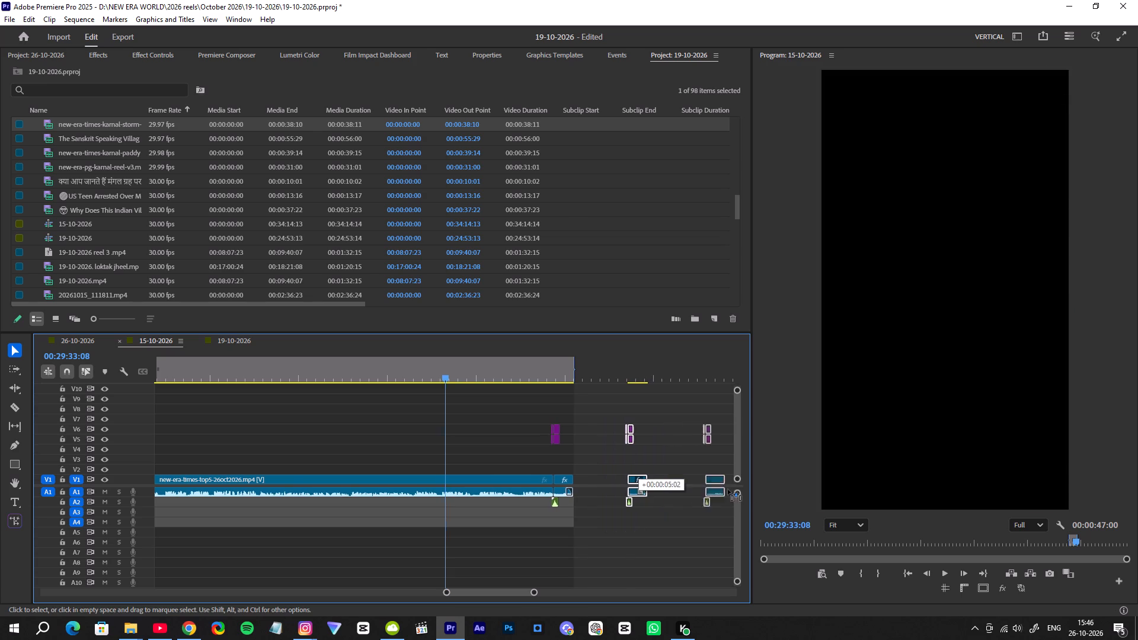
drag(728, 489, 732, 492)
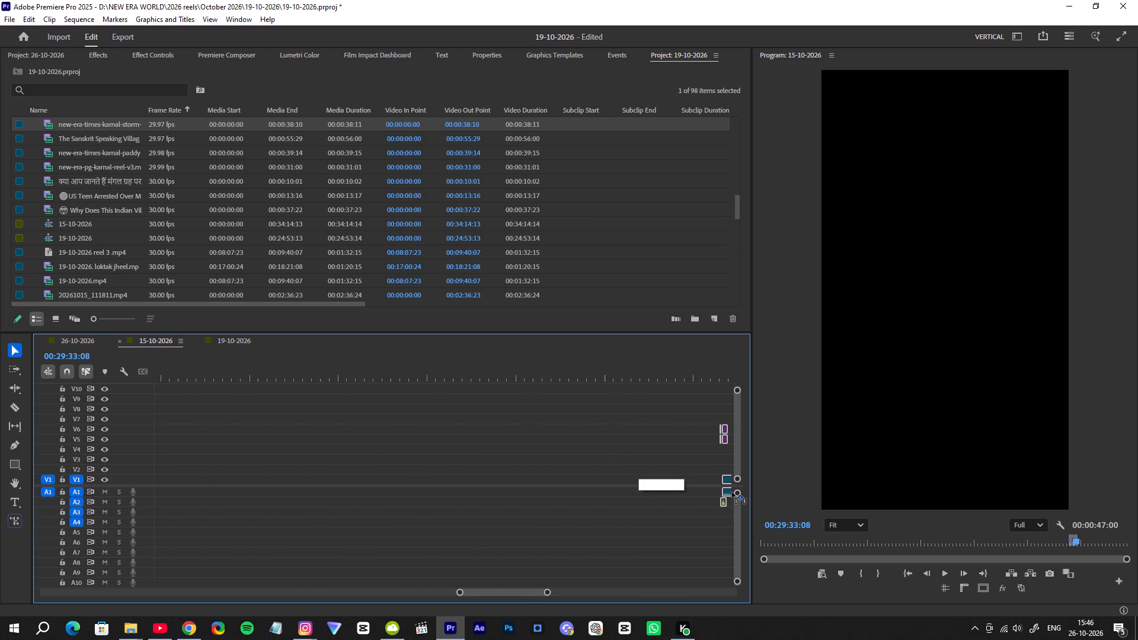
drag(732, 492, 733, 492)
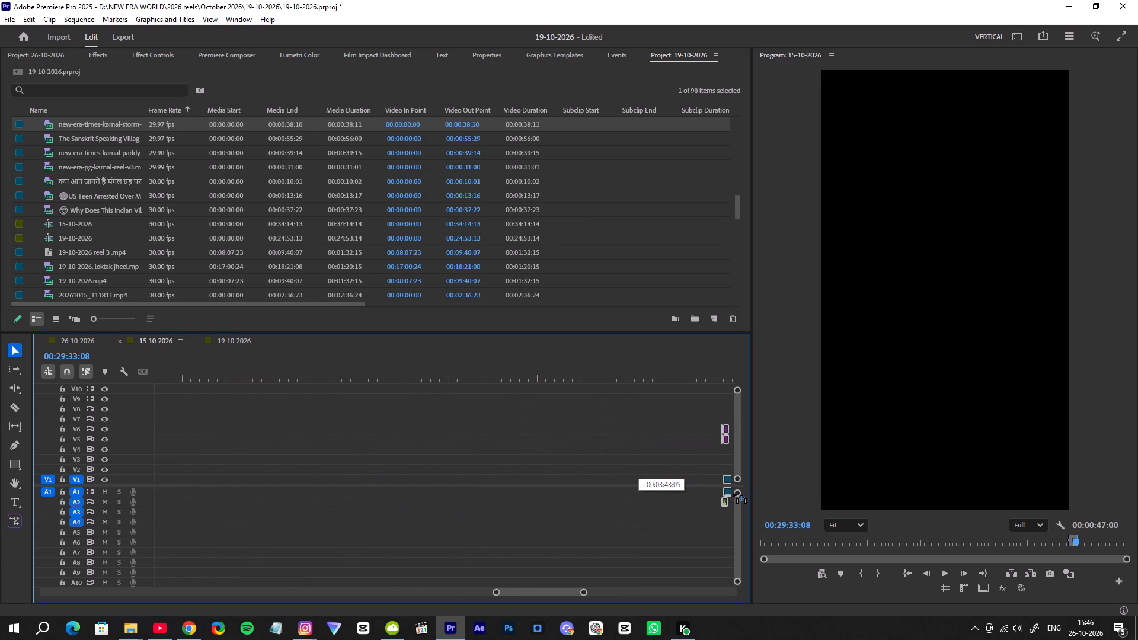
drag(733, 492, 252, 508)
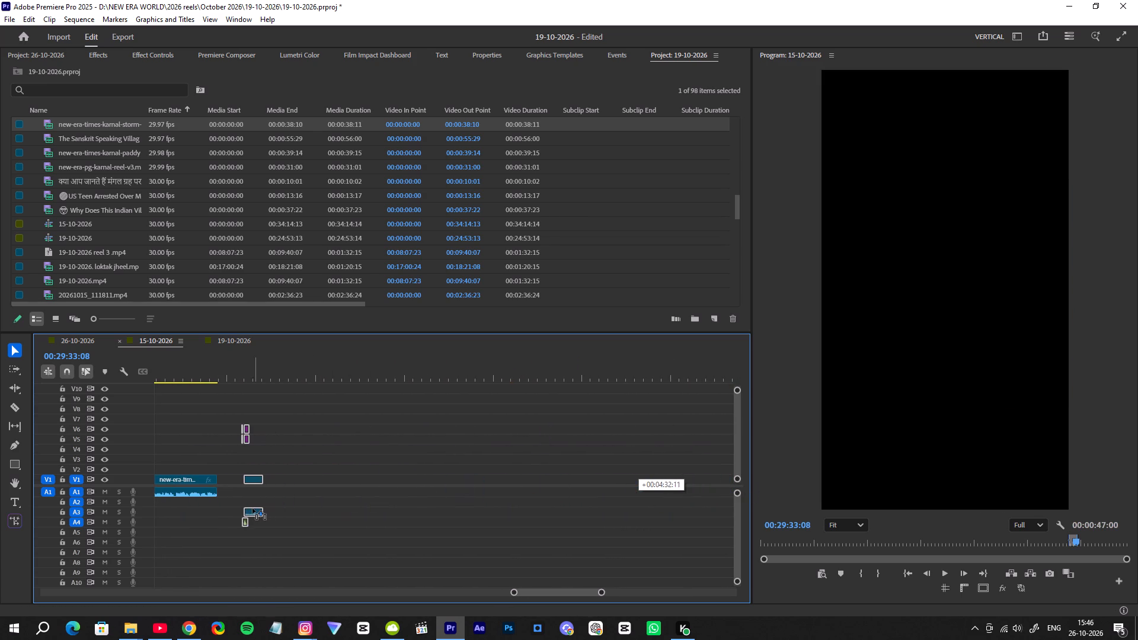
drag(252, 508, 229, 492)
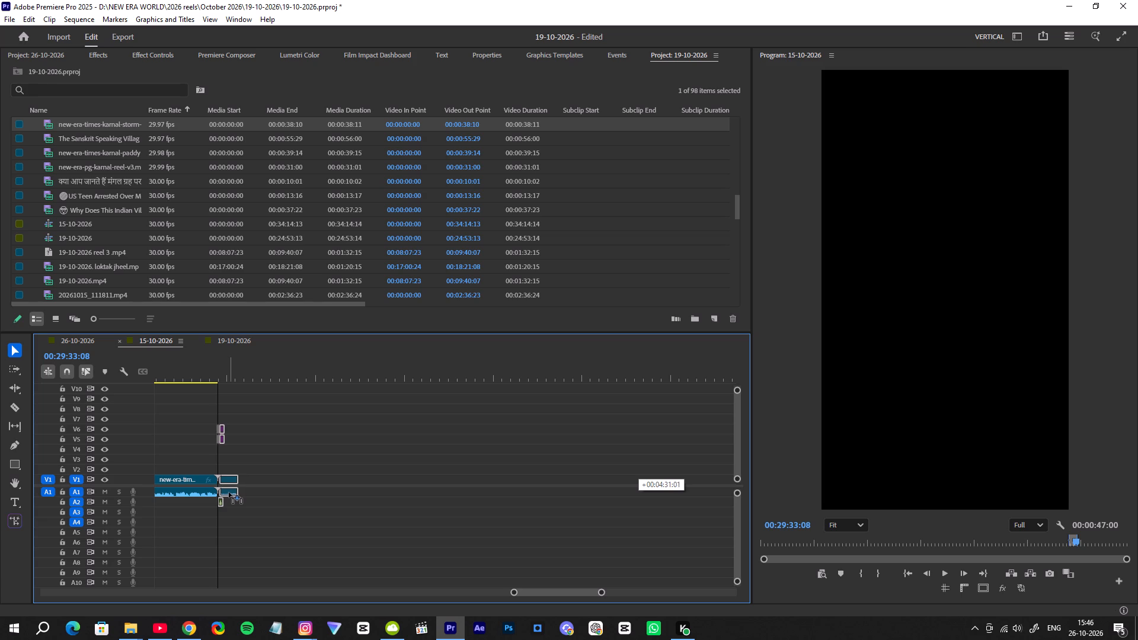
drag(229, 492, 228, 493)
Play back the transition from the Karnal storm clip into the New Era Times outro to check the join.
click(217, 370)
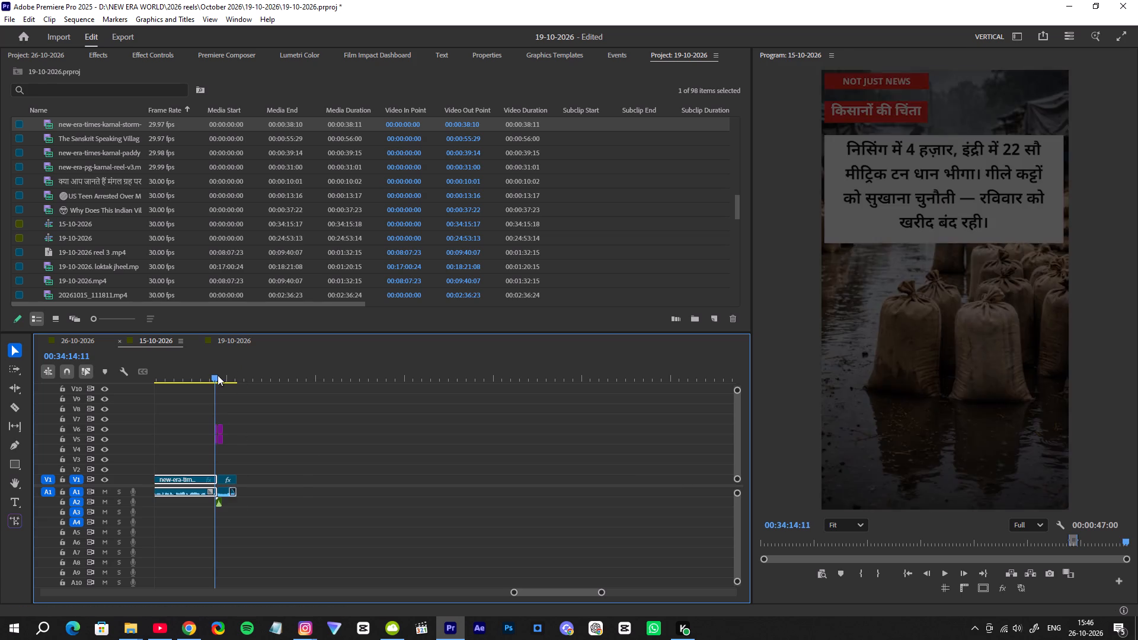
drag(599, 593, 536, 588)
key(space)
key(space)
key(space)
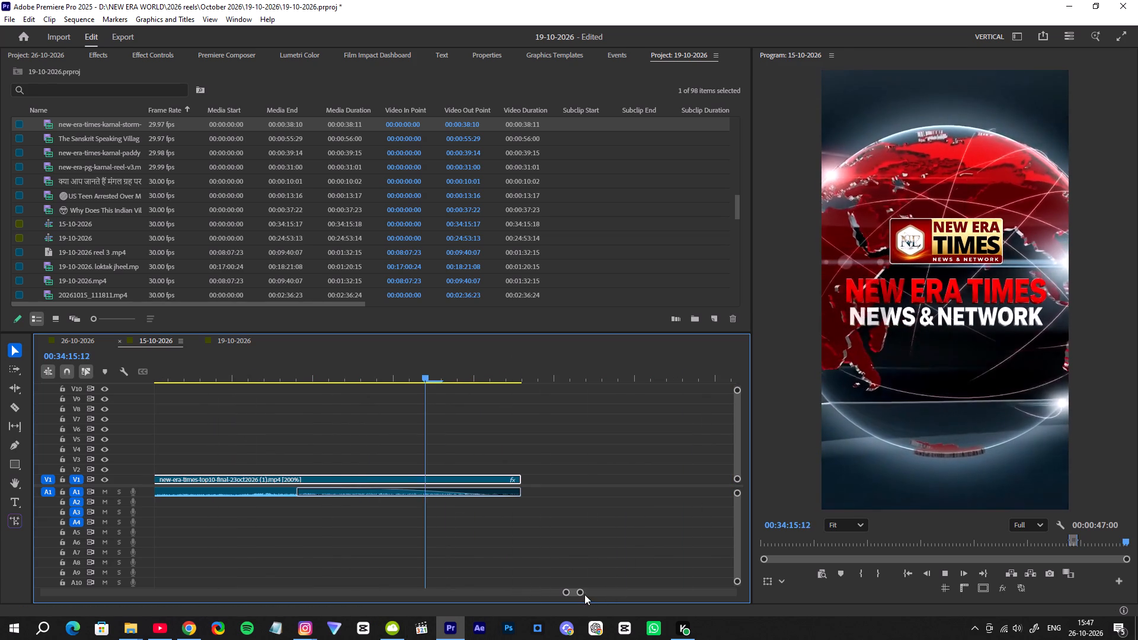
key(space)
drag(580, 593, 672, 583)
key(space)
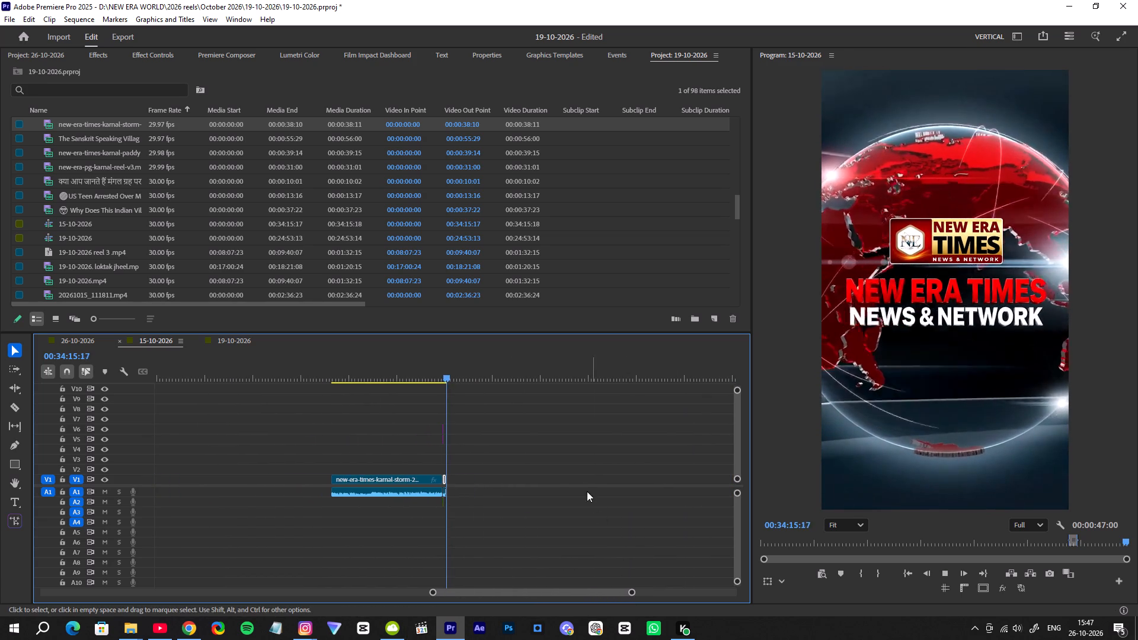
key(space)
key(space)
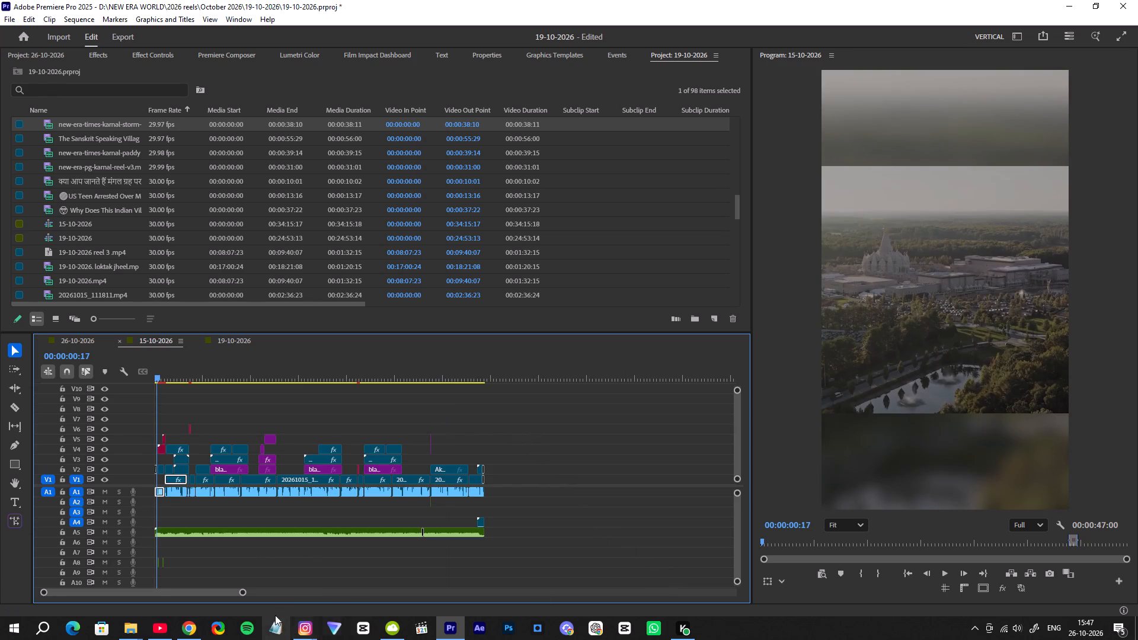
Mark the Karnal storm clip together with its outro as the sequence's In-to-Out range.
drag(245, 591, 745, 578)
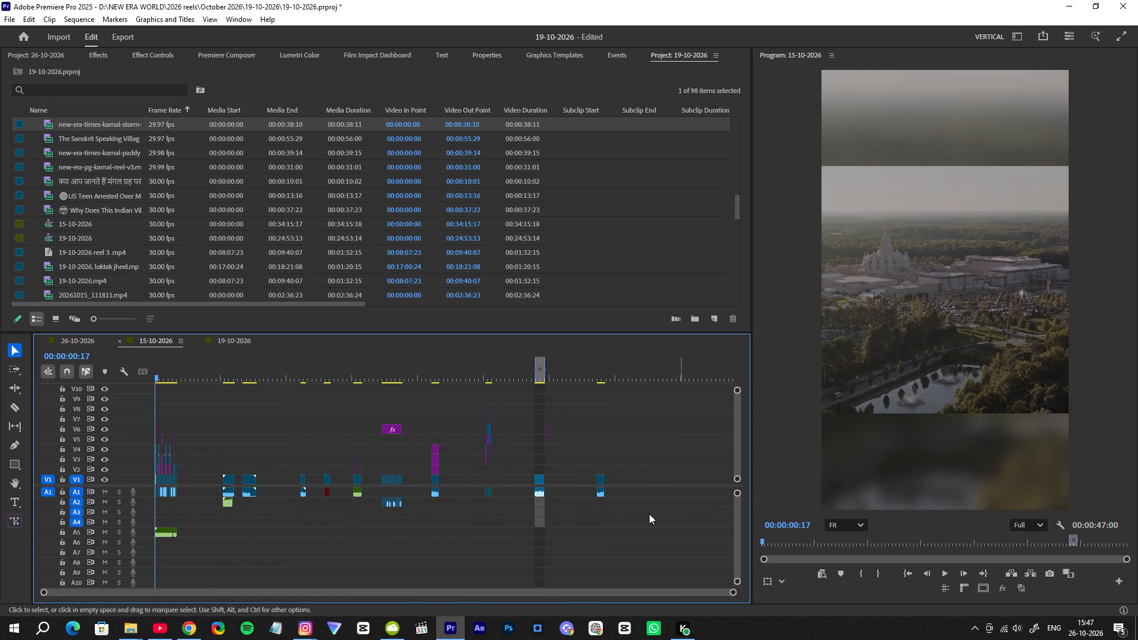
drag(590, 453, 635, 524)
key(slash)
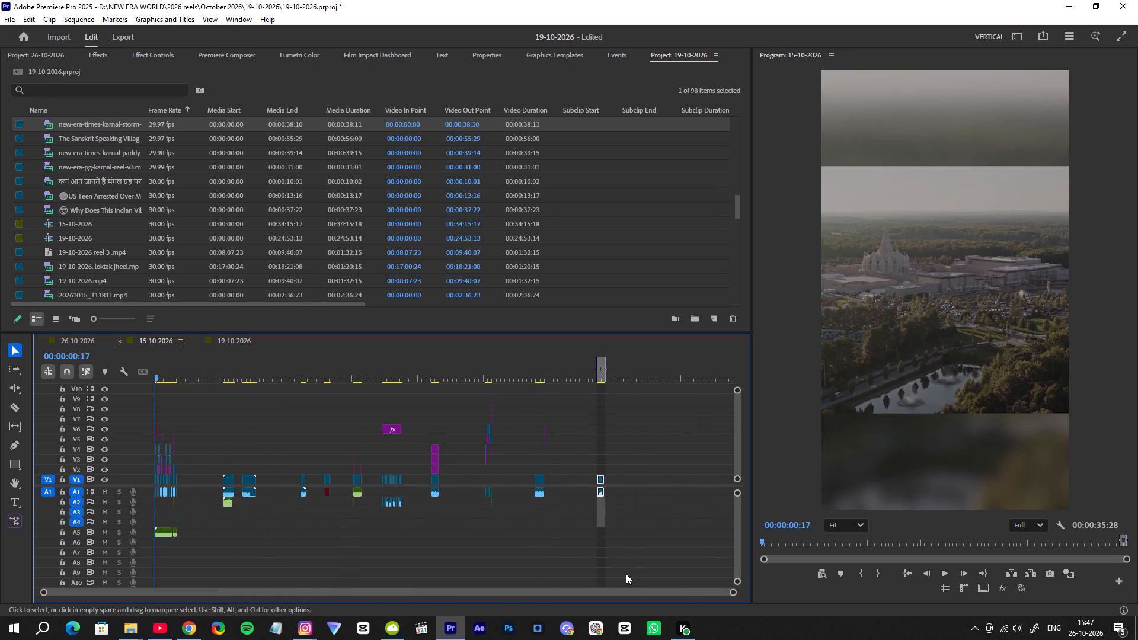
Open the export settings for the marked range and name the file 26-10-2026 KARNAL.mp4.
key(ctrl+m)
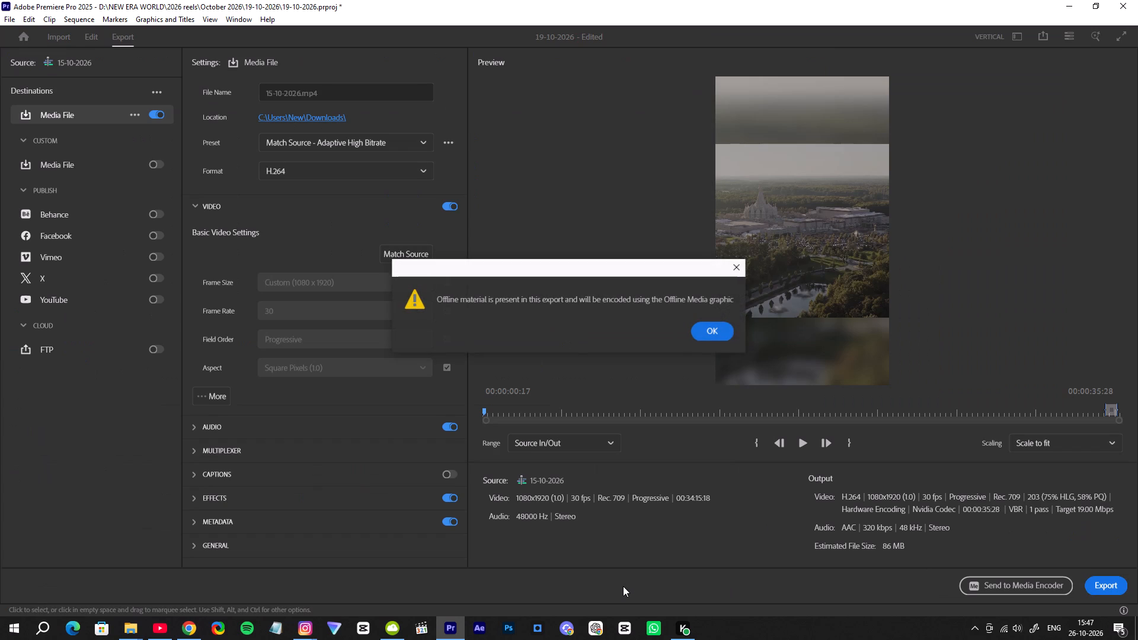
click(707, 327)
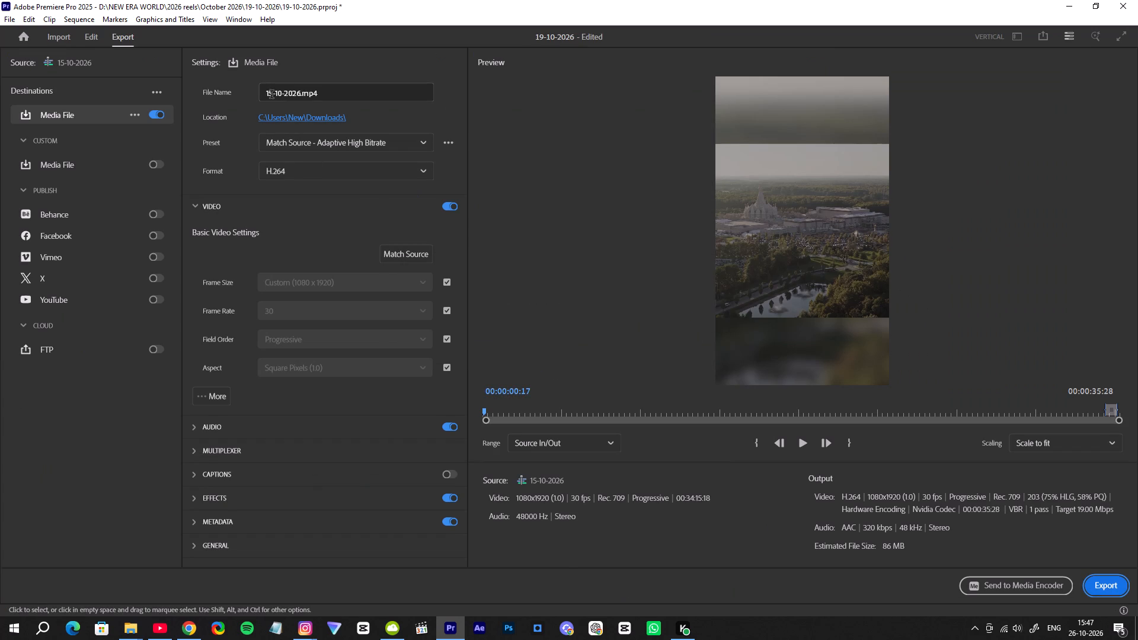
drag(271, 95, 257, 101)
text(26)
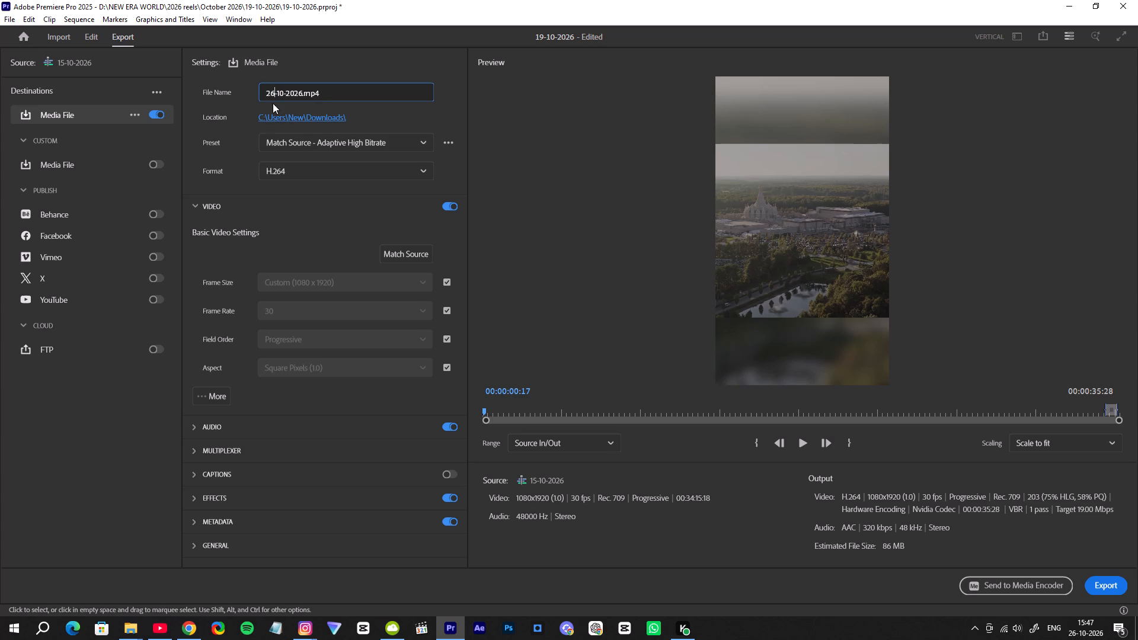
click(302, 95)
key(space)
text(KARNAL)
Export the marked In-to-Out range as an H.264 file with the Match Source - Adaptive High Bitrate preset.
click(1116, 589)
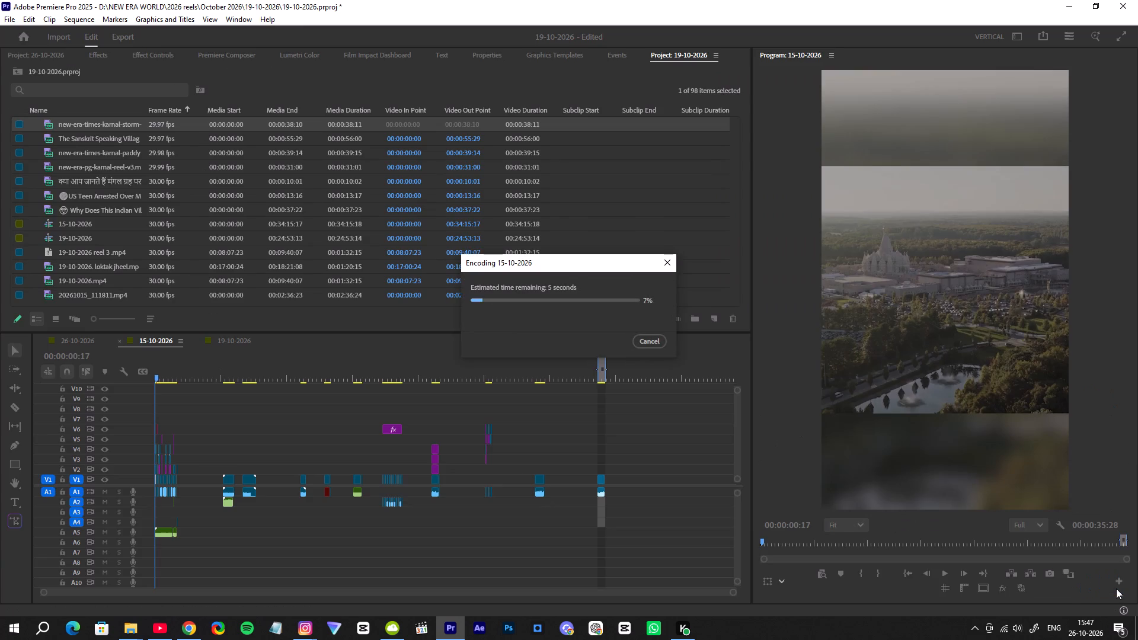
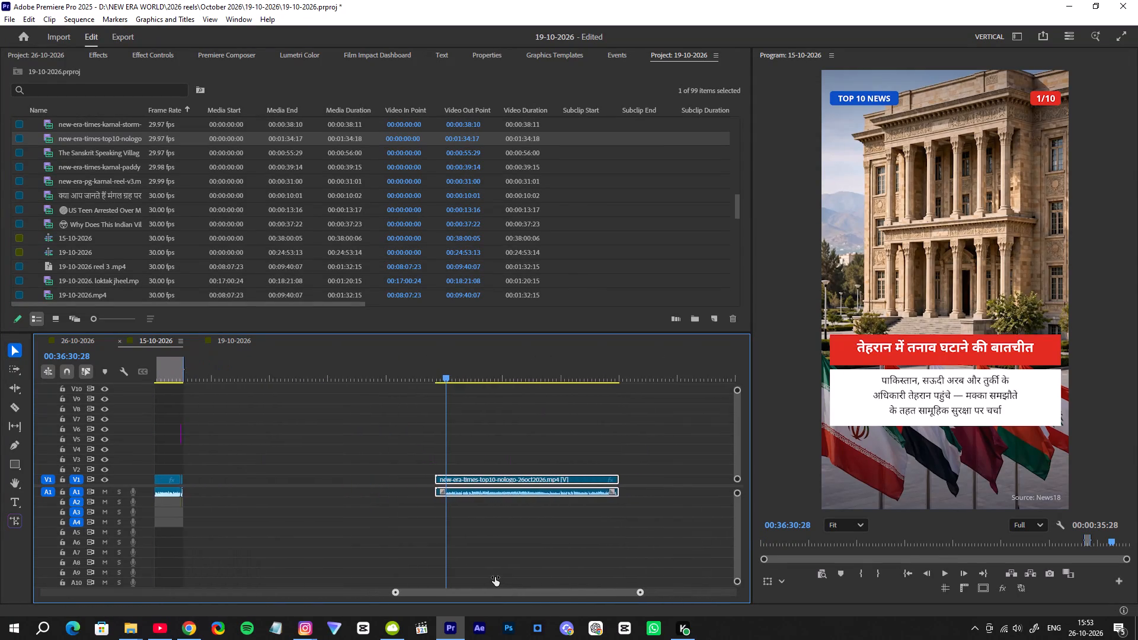
Ripple-trim the start of the new-era-times-top10-nologo clip, removing the TOP 10 NEWS opening title up to the first story.
drag(495, 577, 420, 556)
drag(402, 383, 396, 386)
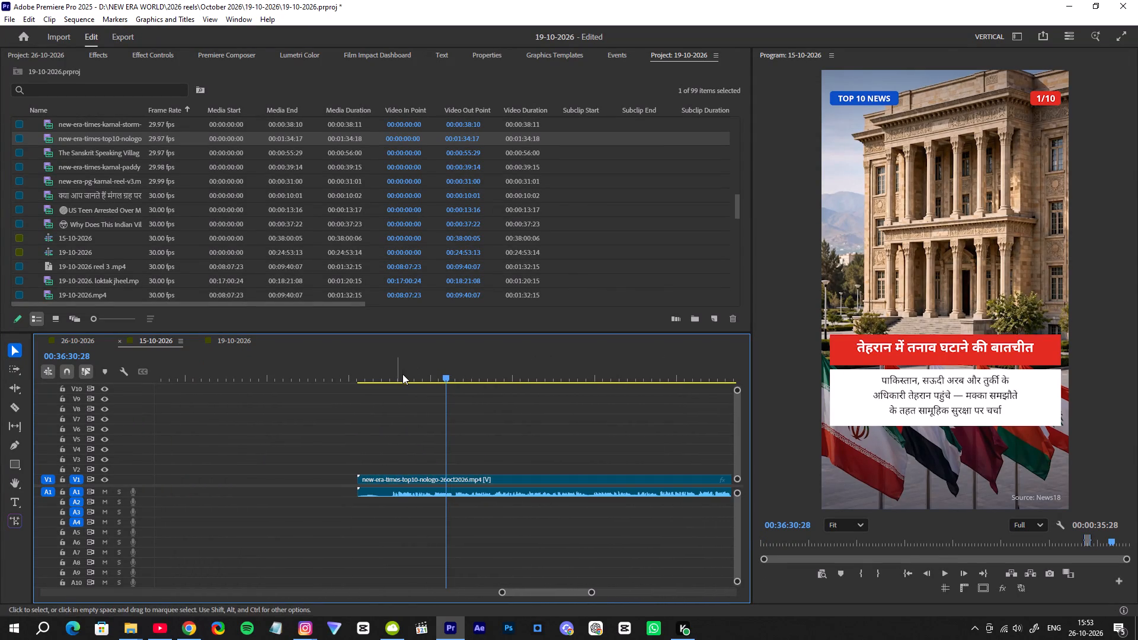
drag(404, 373, 393, 383)
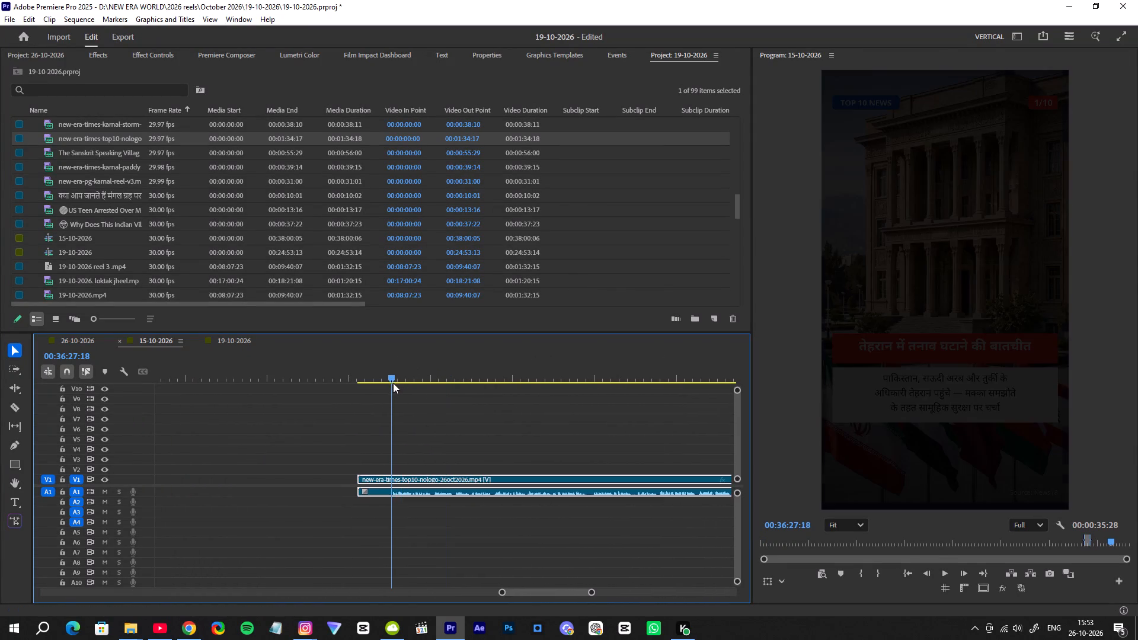
drag(393, 383, 392, 384)
key(Right)
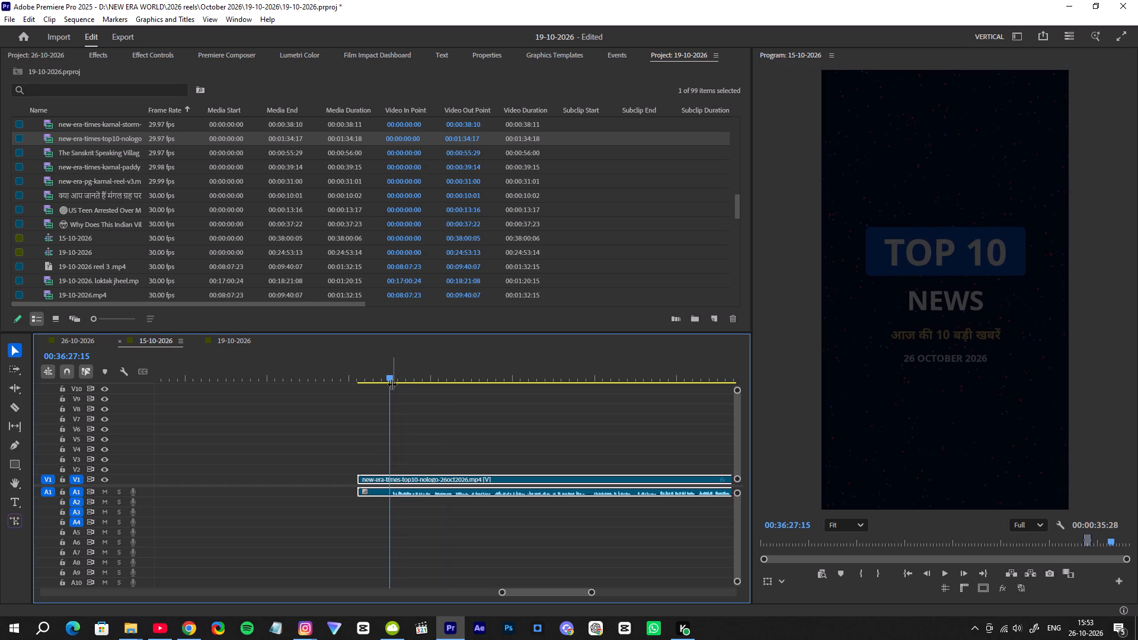
key(Right)
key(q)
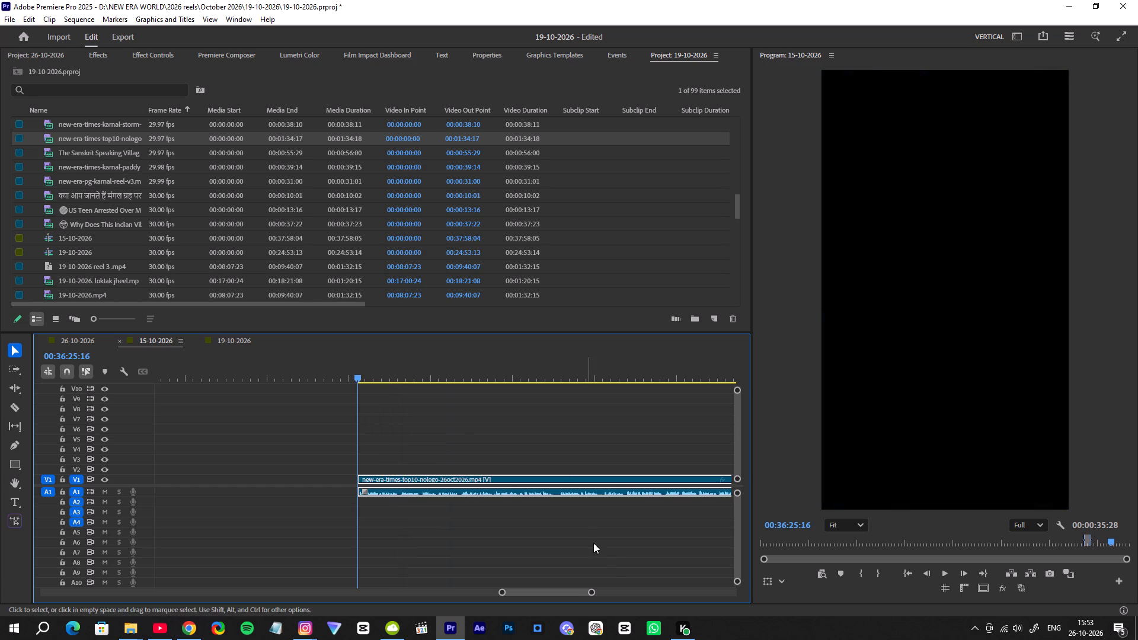
Play back the end of the top-10 clip around the change from story 10/10 to the closing thank-you card.
drag(592, 593, 670, 587)
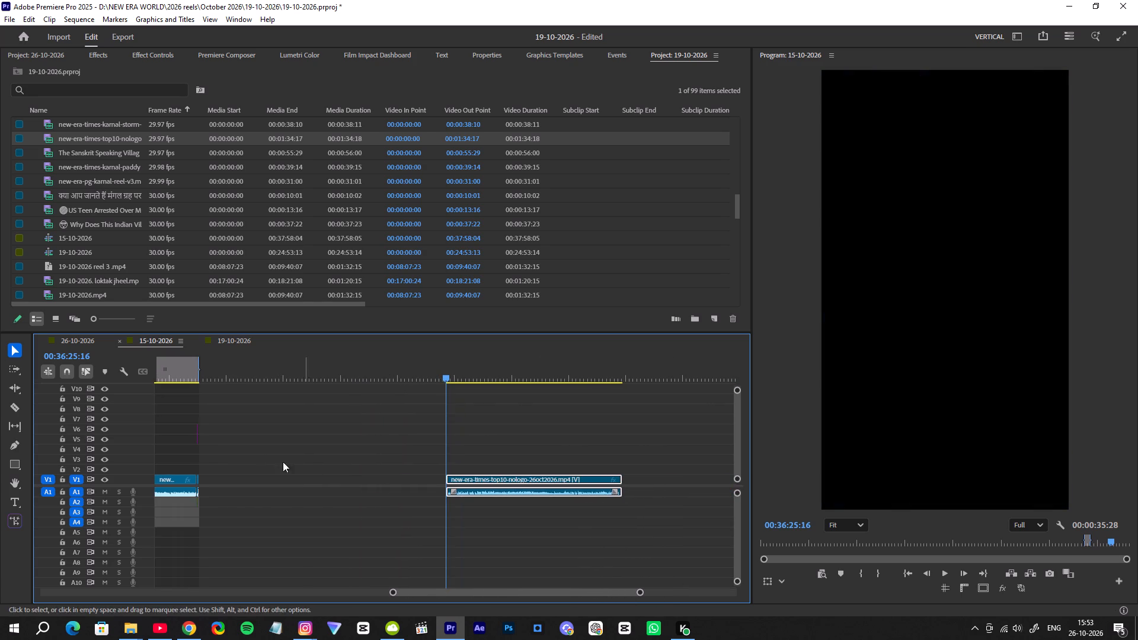
drag(604, 372, 624, 383)
click(621, 388)
drag(622, 379, 619, 381)
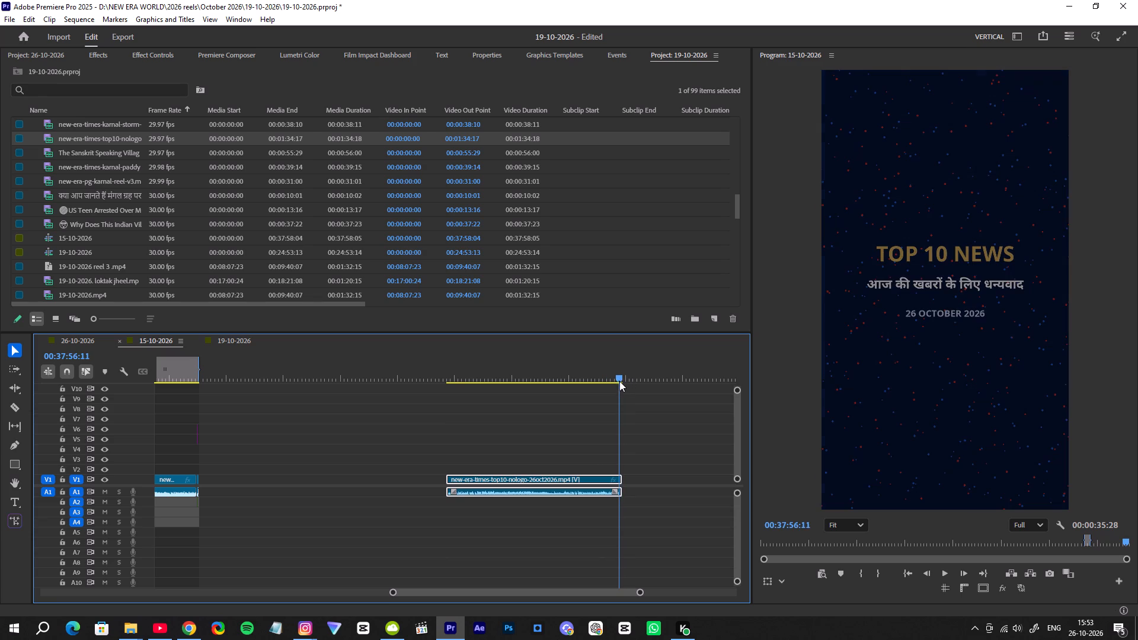
drag(619, 381, 618, 384)
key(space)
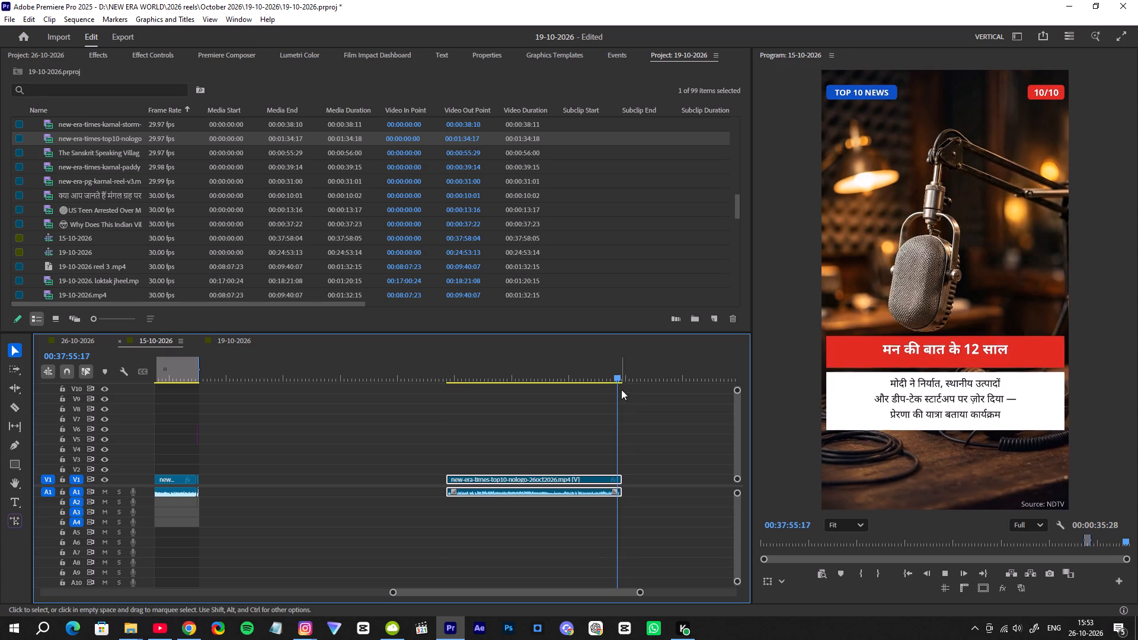
Trim the end of the new-era-times-top10-nologo-26oct2026 clip to 00:37:56:05, cutting off its built-in closing screen.
key(space)
key(Left)
key(Left)
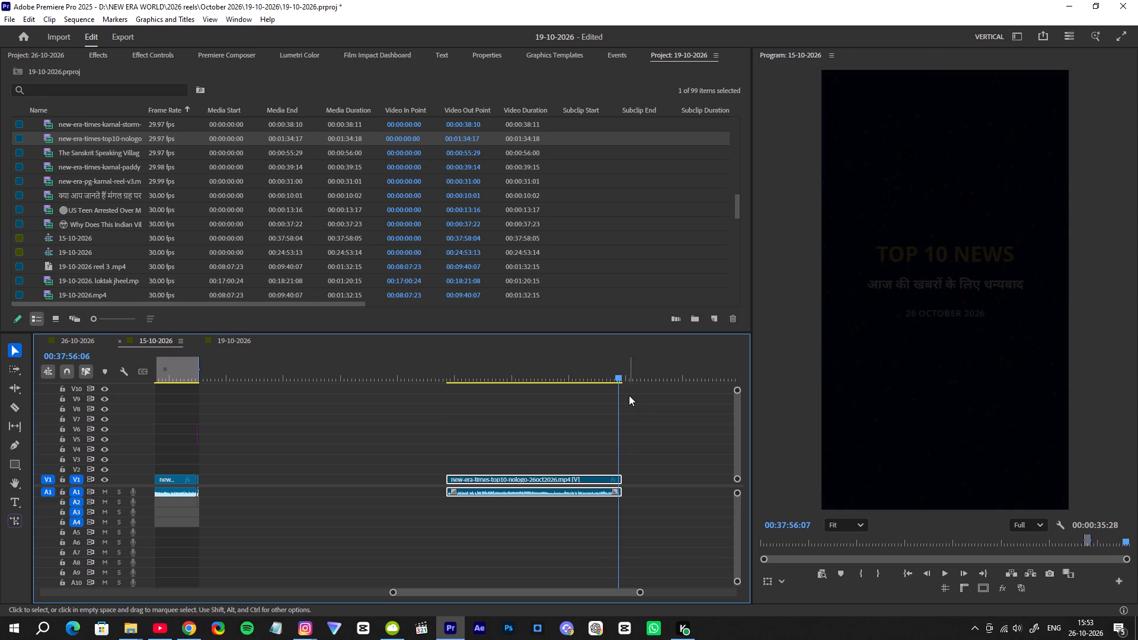
key(Left)
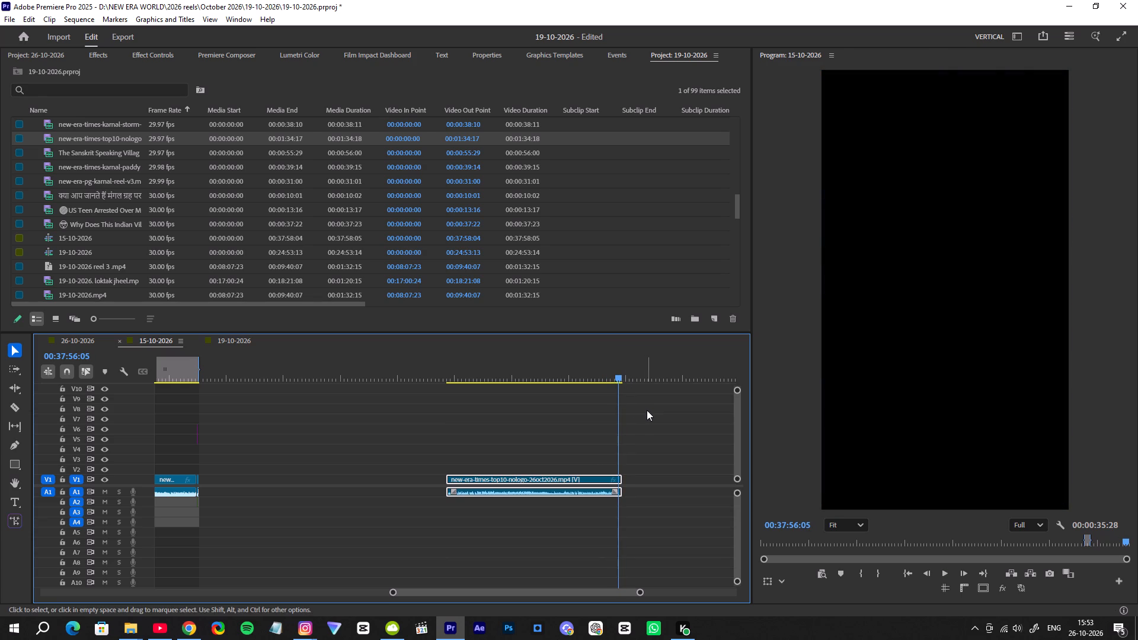
key(w)
Duplicate the Karnal reel's outro, with its transition layers and sound, to the end of the trimmed top-10 clip.
drag(234, 433, 212, 505)
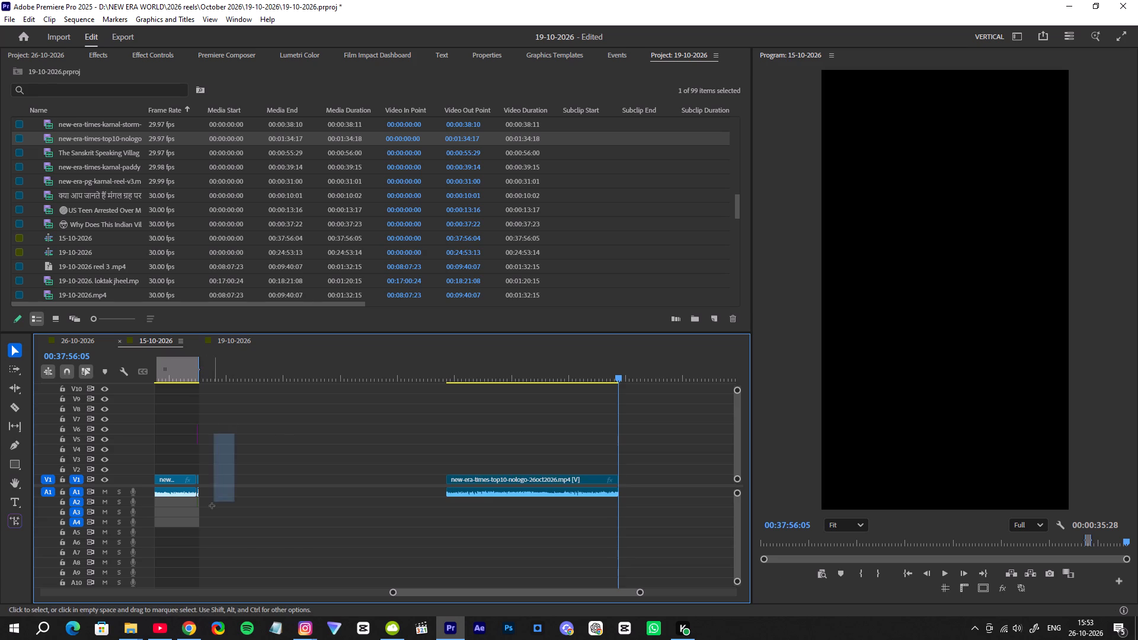
drag(212, 505, 197, 526)
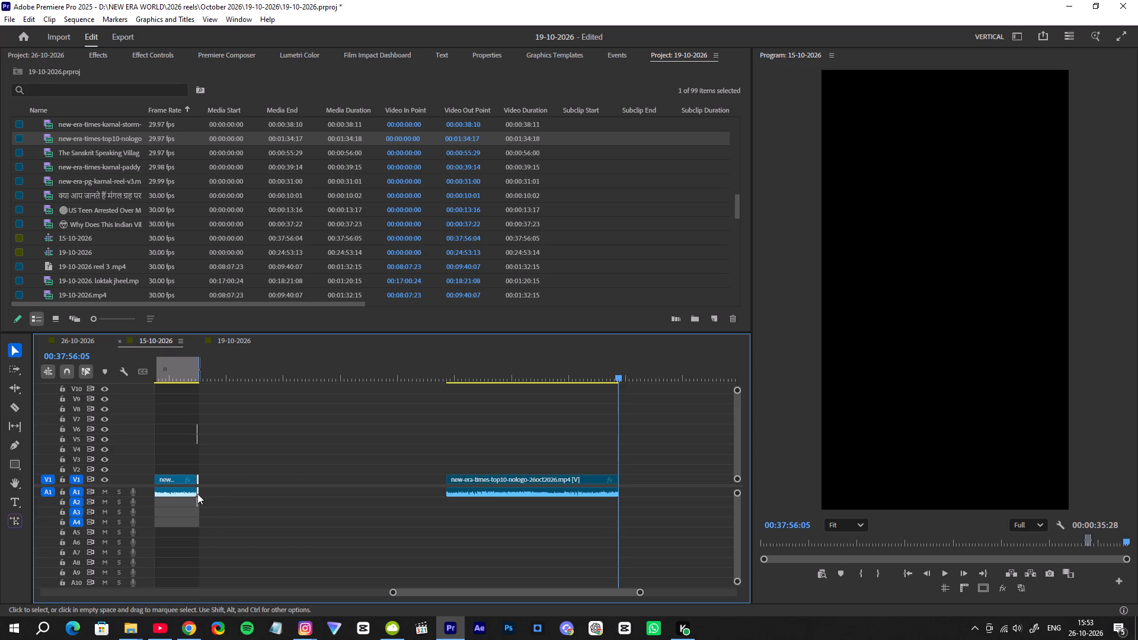
alt+drag(197, 494, 619, 492)
alt+drag(619, 492, 622, 492)
Move the duplicated outro clips so the outro video butts against the end of the top-10 clip at 00:37:56:05.
drag(641, 594, 562, 589)
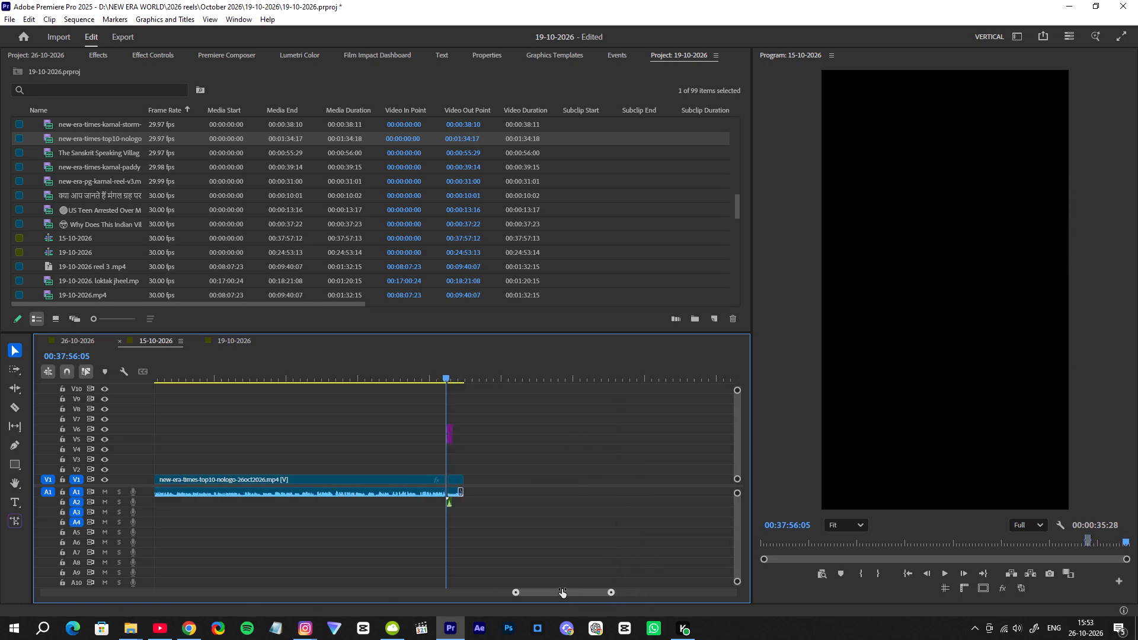
drag(562, 589, 527, 586)
drag(522, 409, 510, 534)
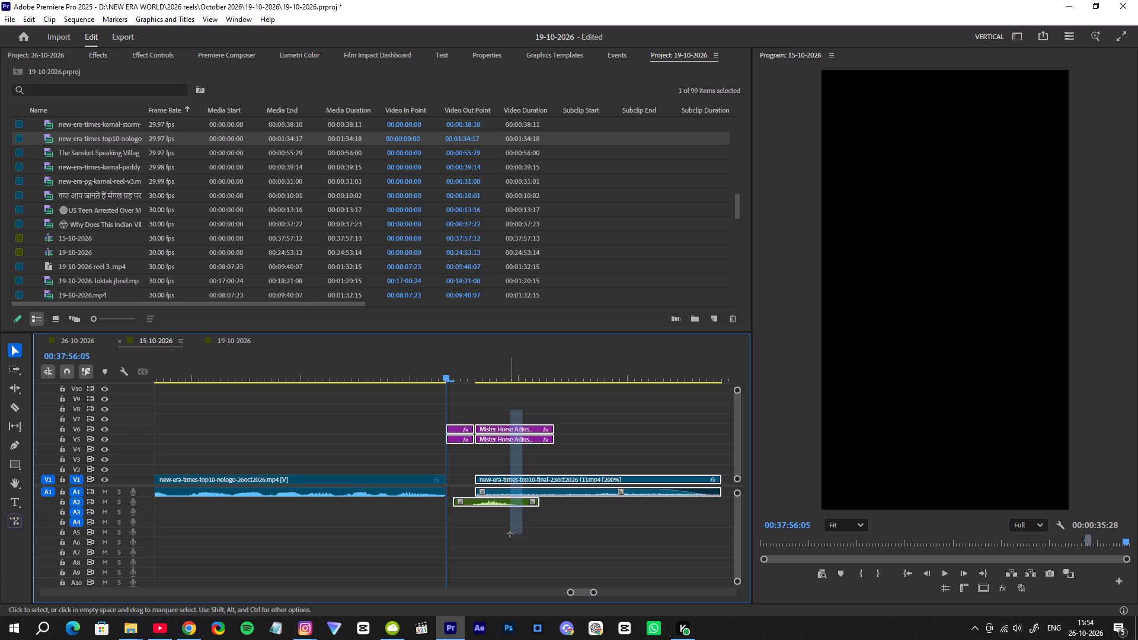
drag(510, 534, 510, 524)
drag(511, 481, 483, 485)
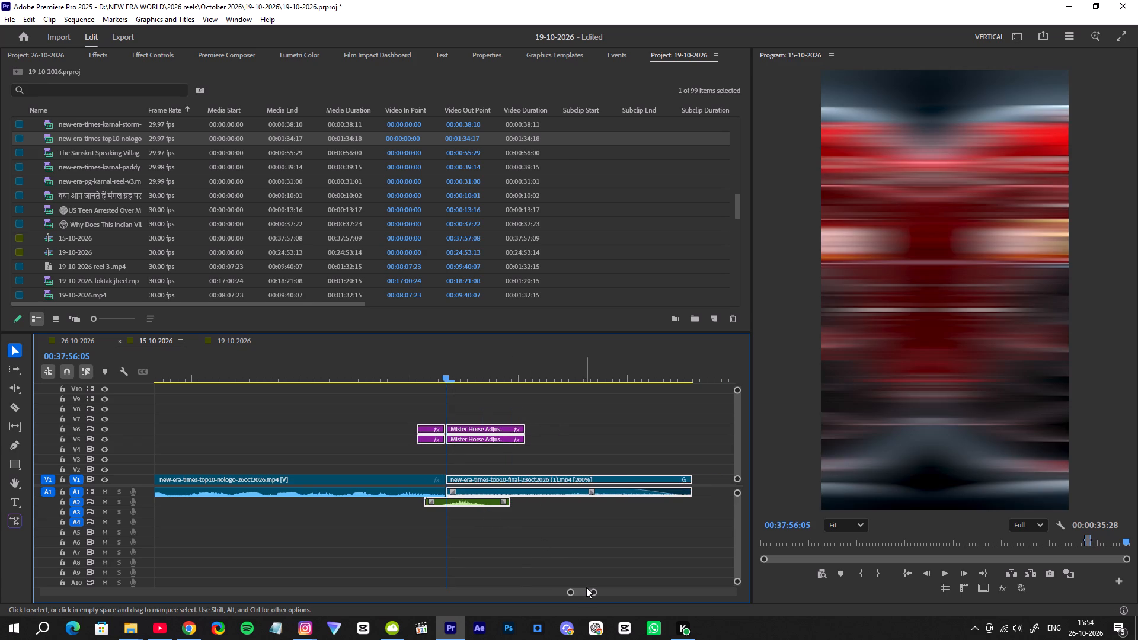
Look through the openings of the earlier reels in the 15-10-2026 sequence for the Top 10 News Today intro.
drag(595, 594, 874, 575)
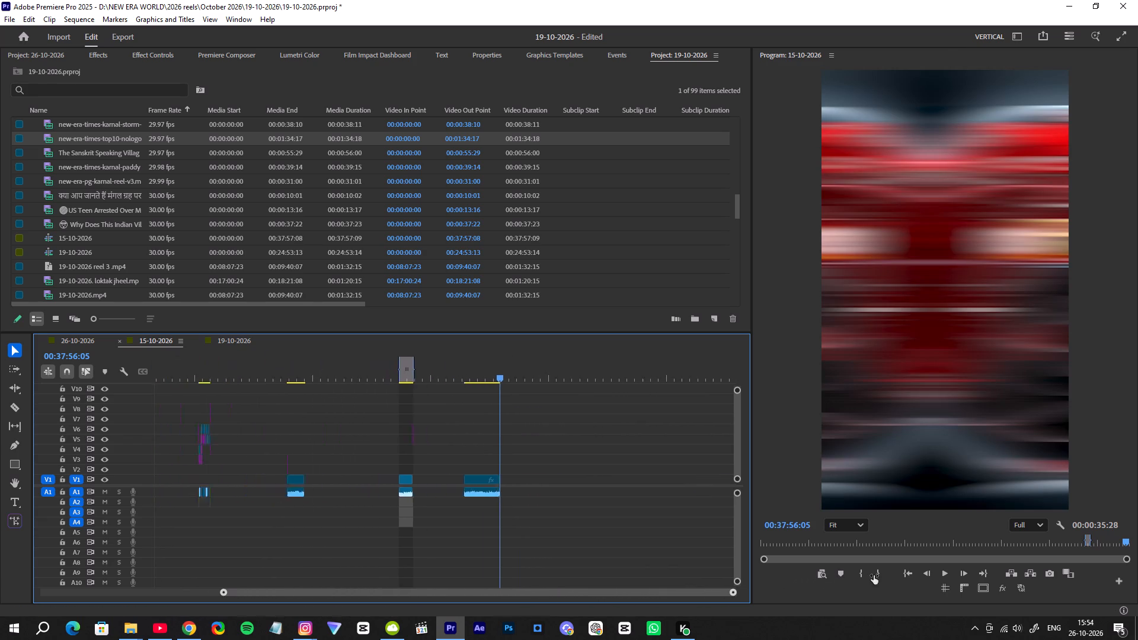
drag(874, 575, 922, 575)
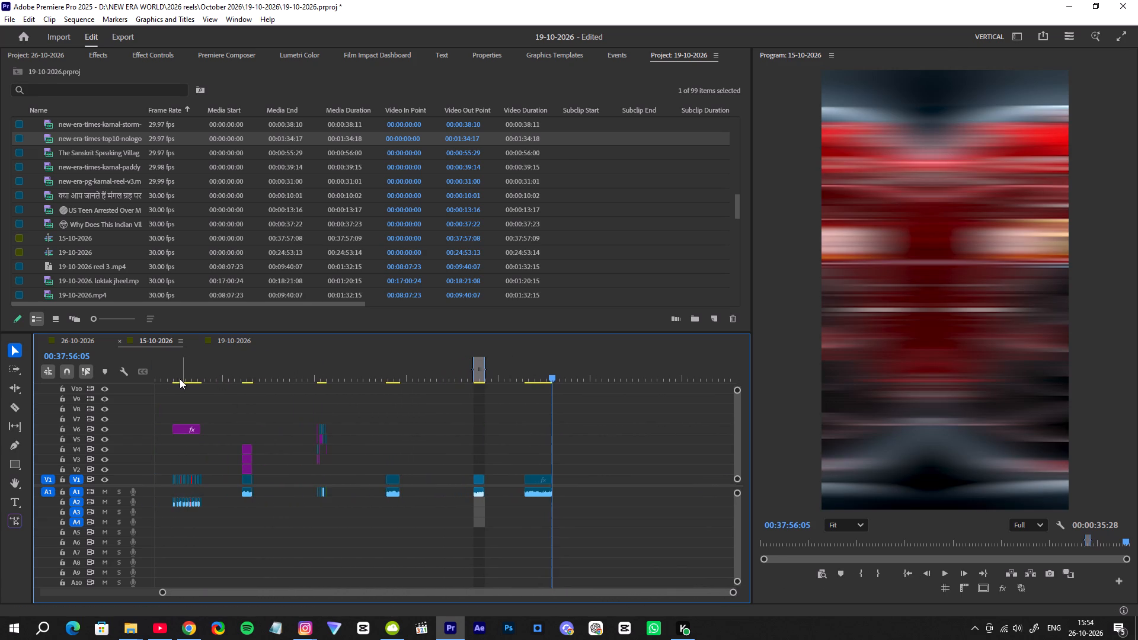
drag(176, 377, 341, 404)
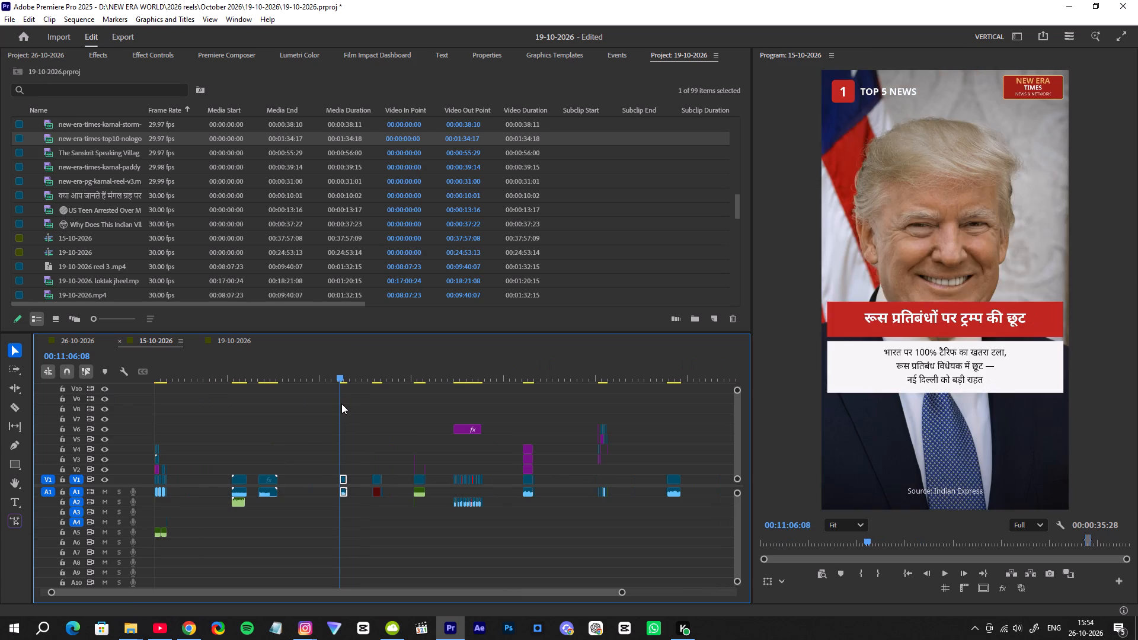
drag(341, 404, 341, 404)
click(232, 379)
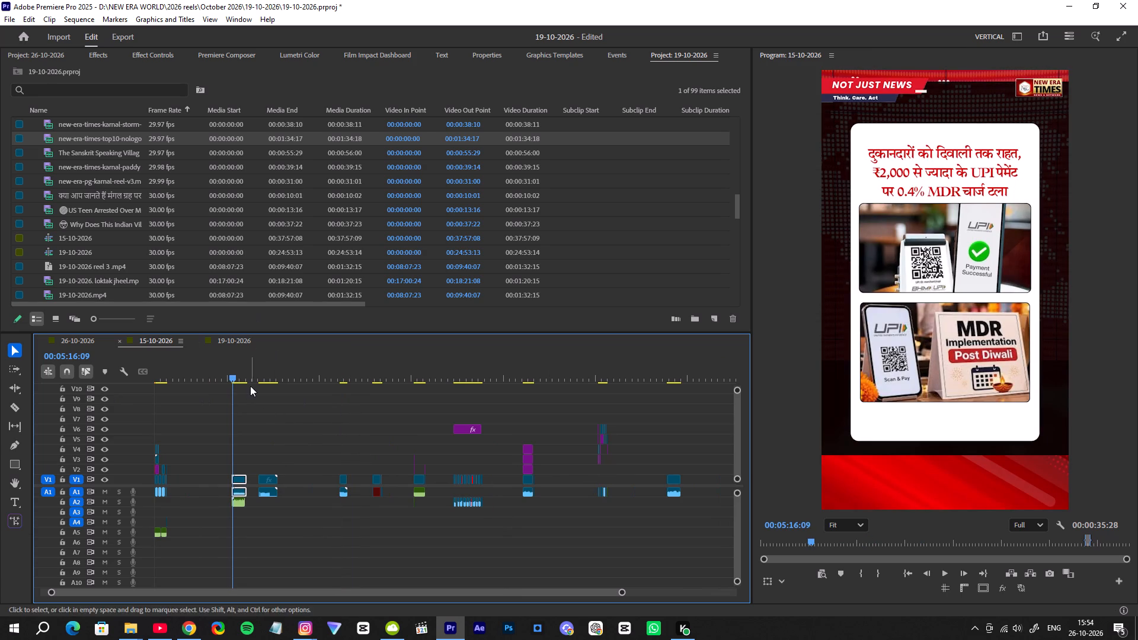
click(256, 377)
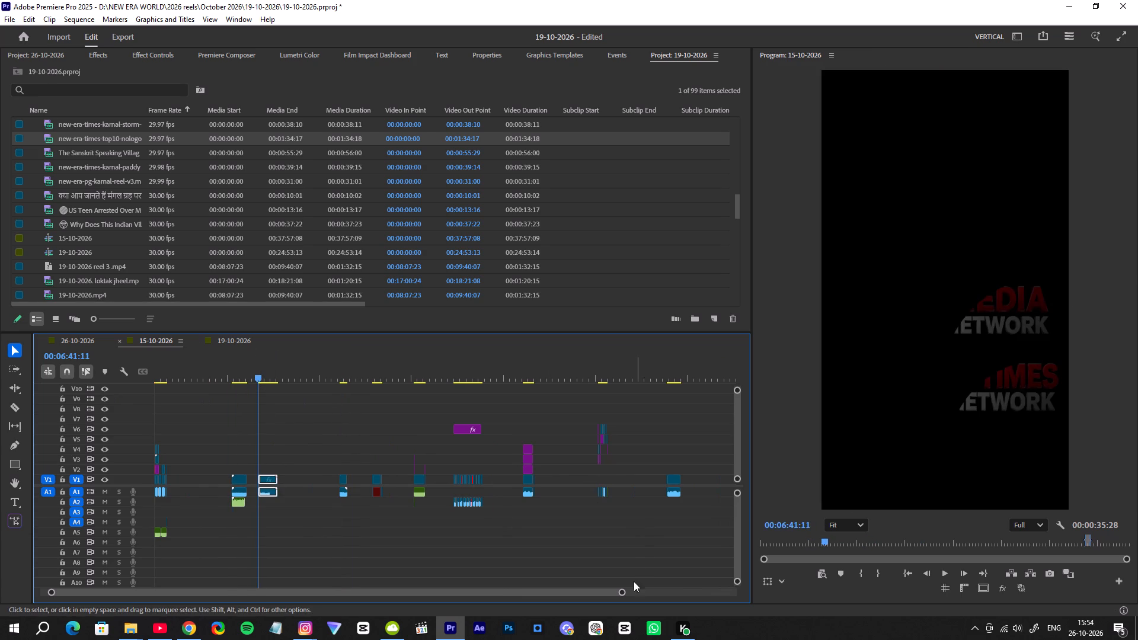
drag(623, 591, 385, 580)
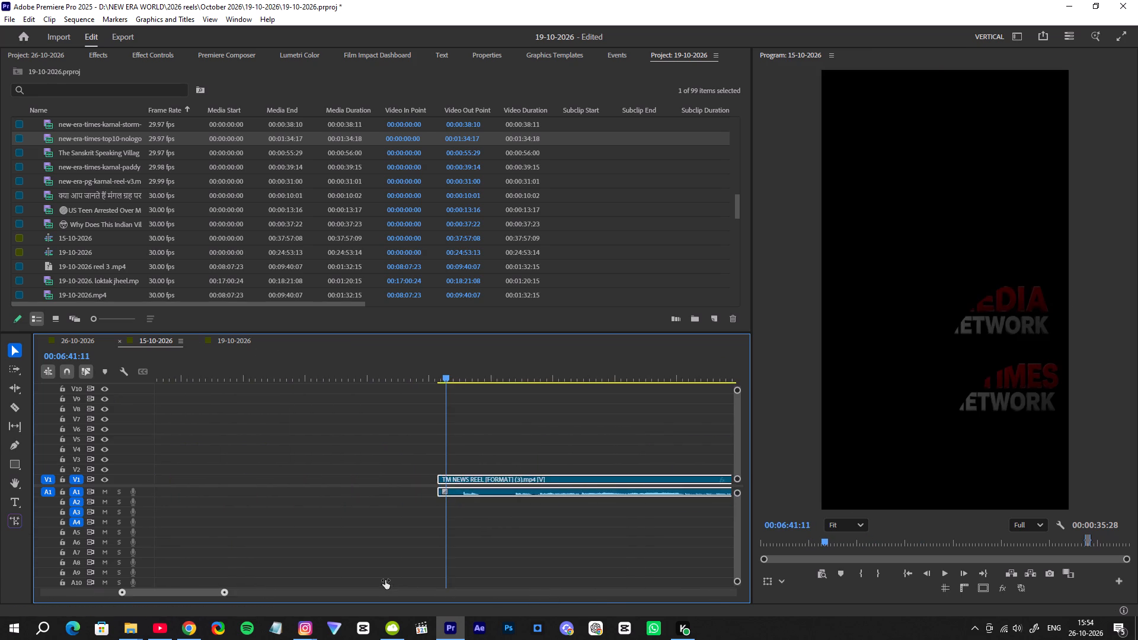
drag(385, 580, 573, 553)
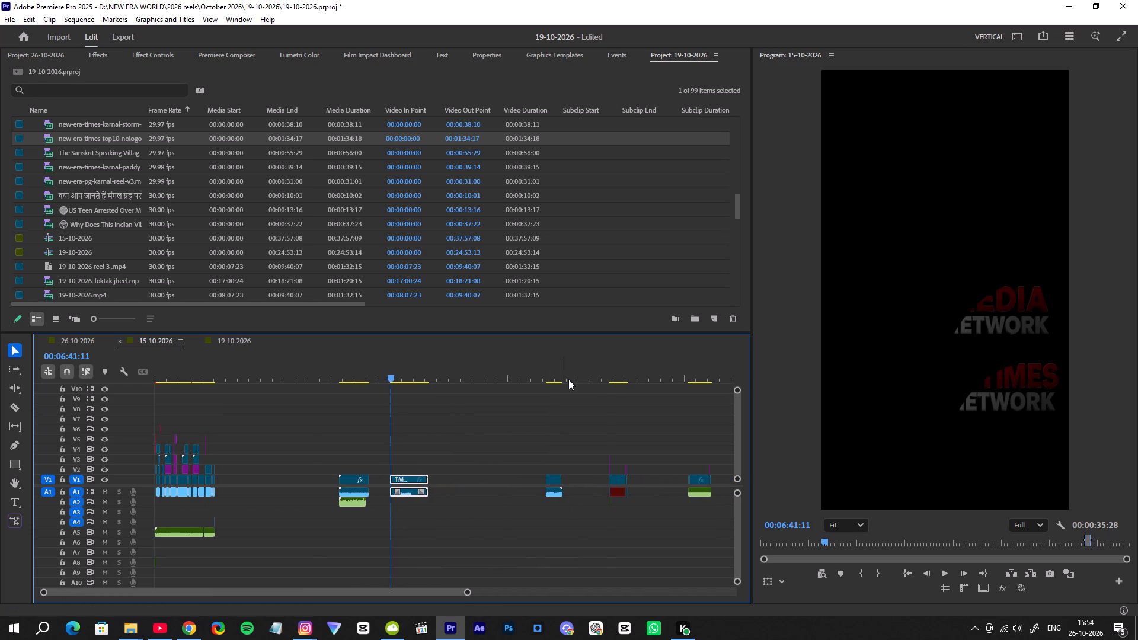
drag(603, 380, 612, 389)
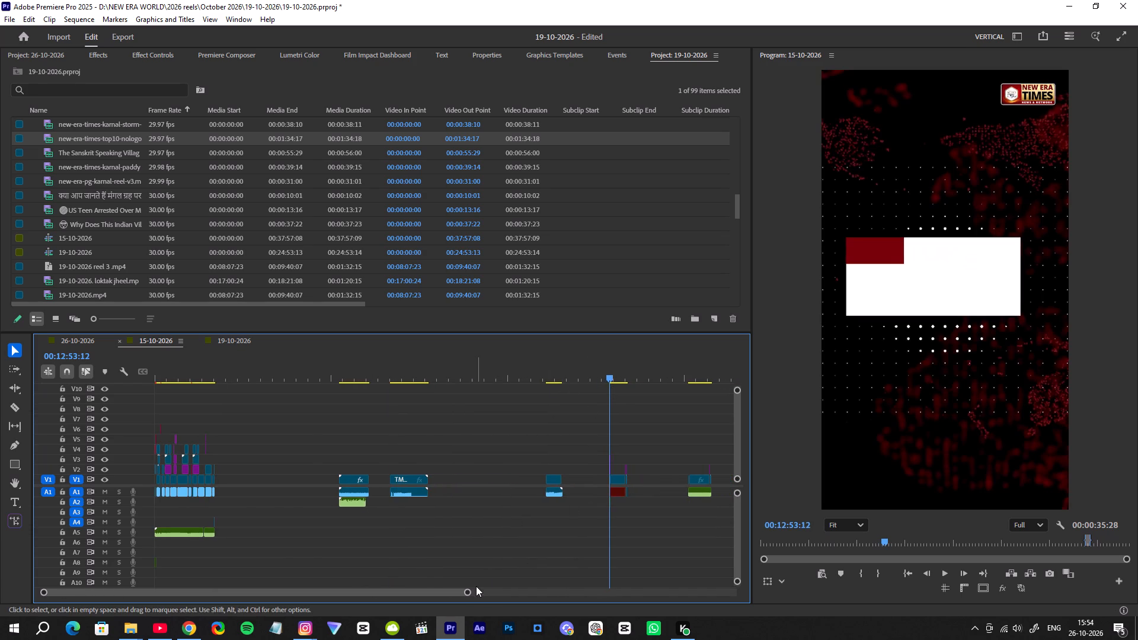
key(space)
drag(467, 593, 440, 583)
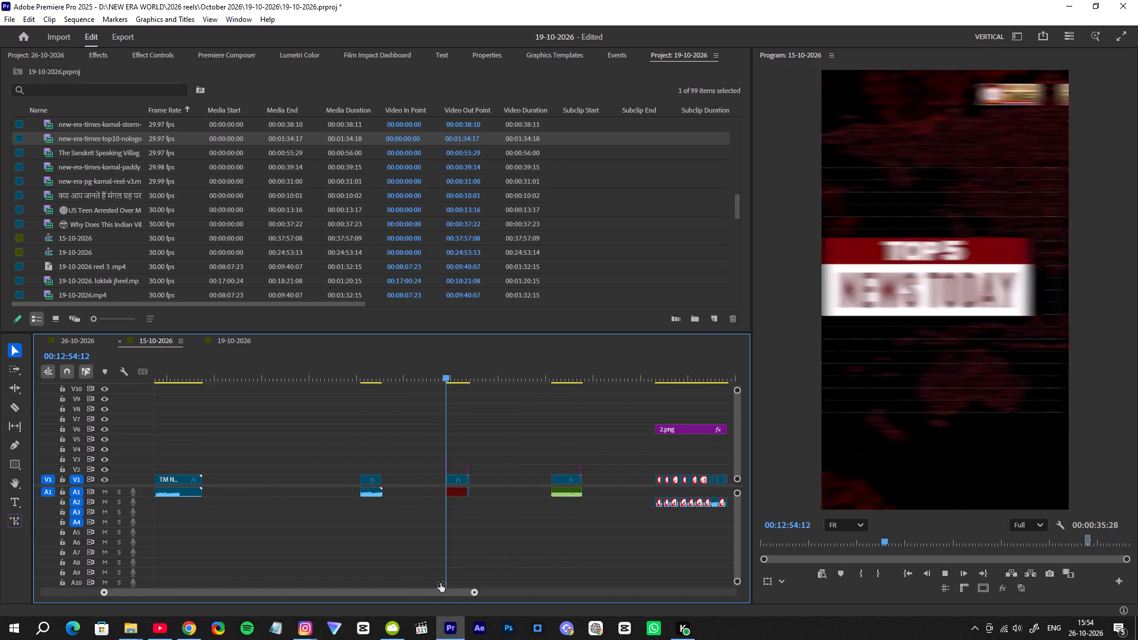
drag(440, 583, 441, 580)
click(552, 370)
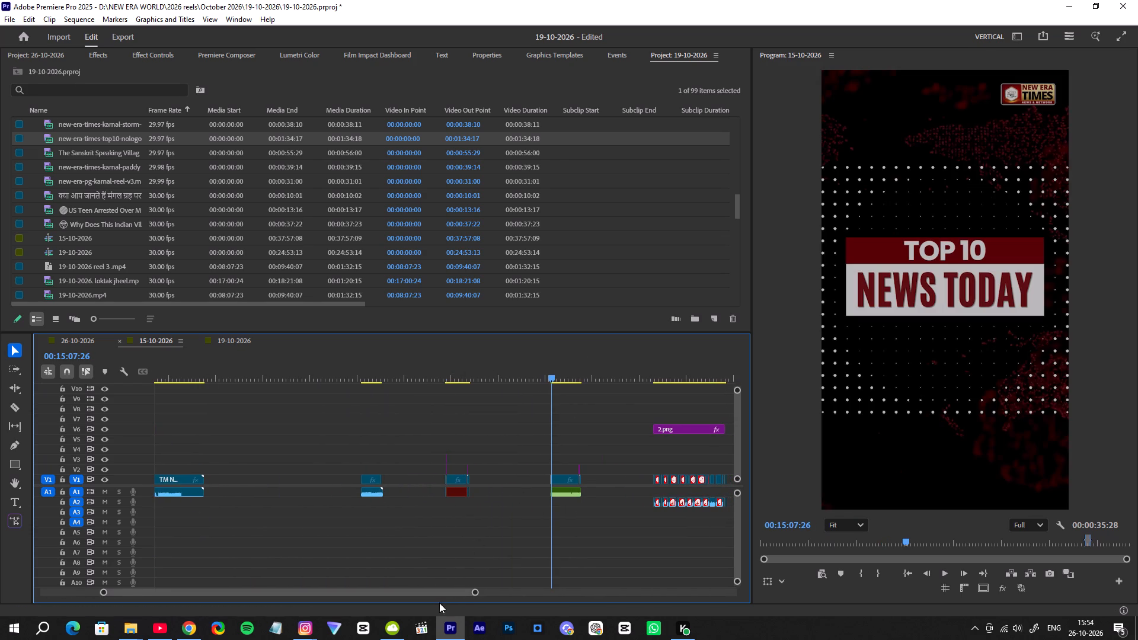
Duplicate the Top 10 News Today intro with its Mister Horse transition layers and whoosh sound onto empty upper video tracks, excluding the music.
drag(474, 591, 302, 556)
drag(522, 411, 535, 513)
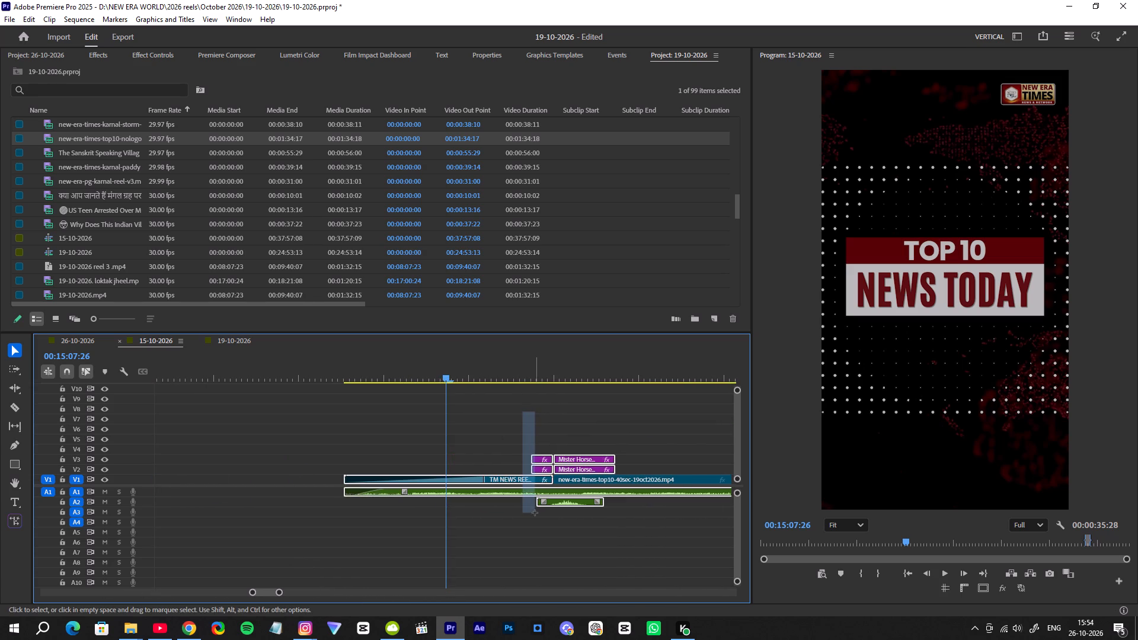
drag(535, 513, 535, 513)
click(505, 532)
drag(540, 431, 539, 447)
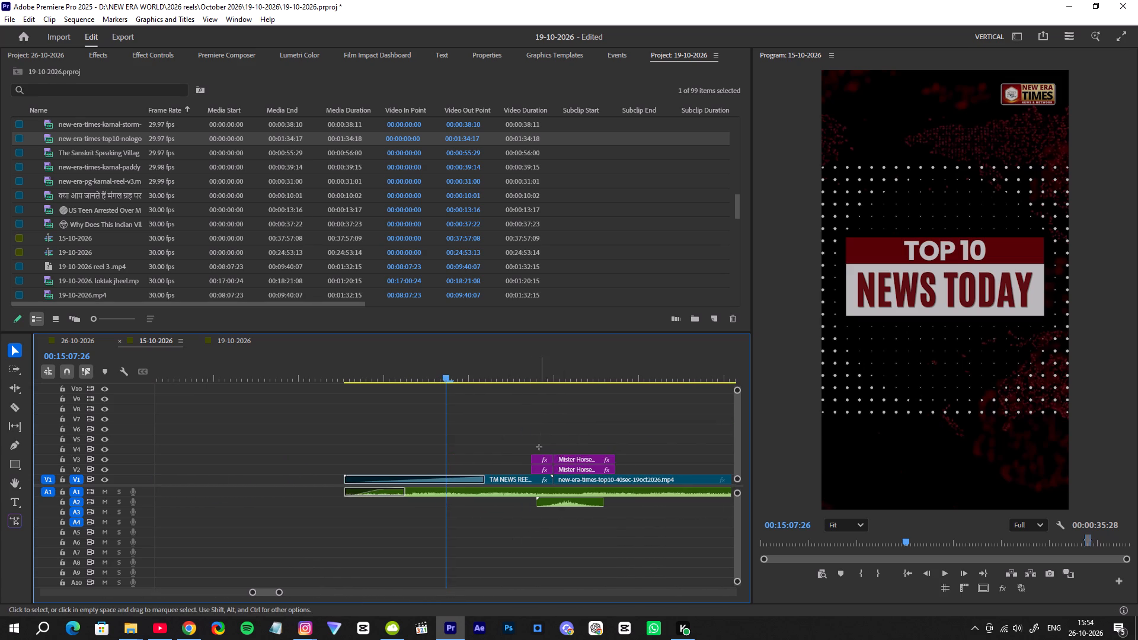
drag(539, 447, 538, 477)
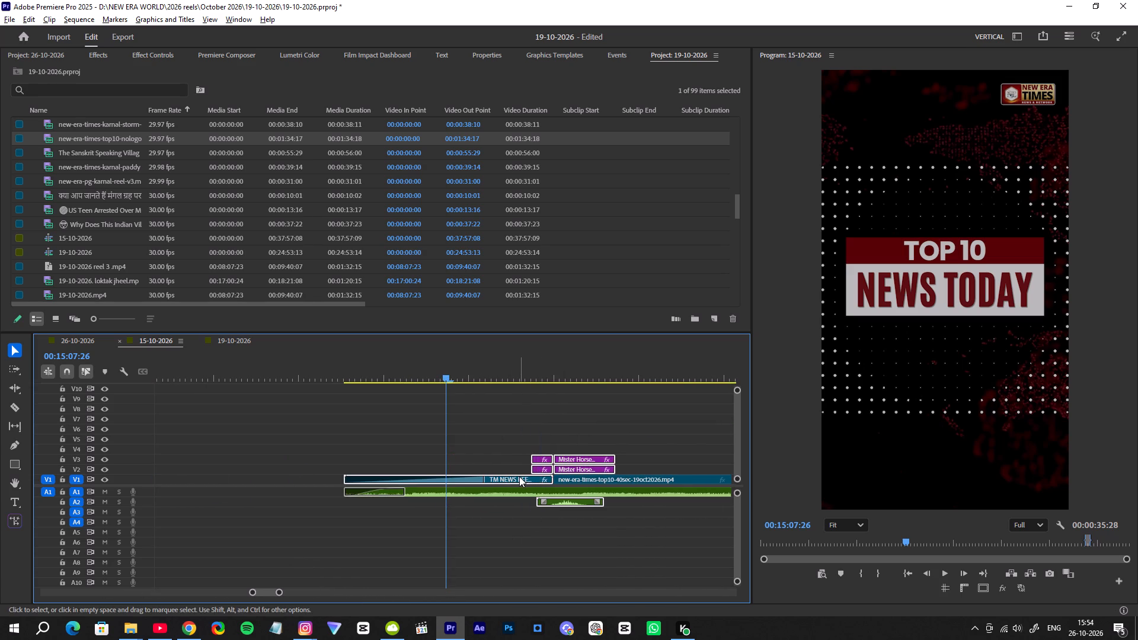
alt+drag(519, 476, 299, 443)
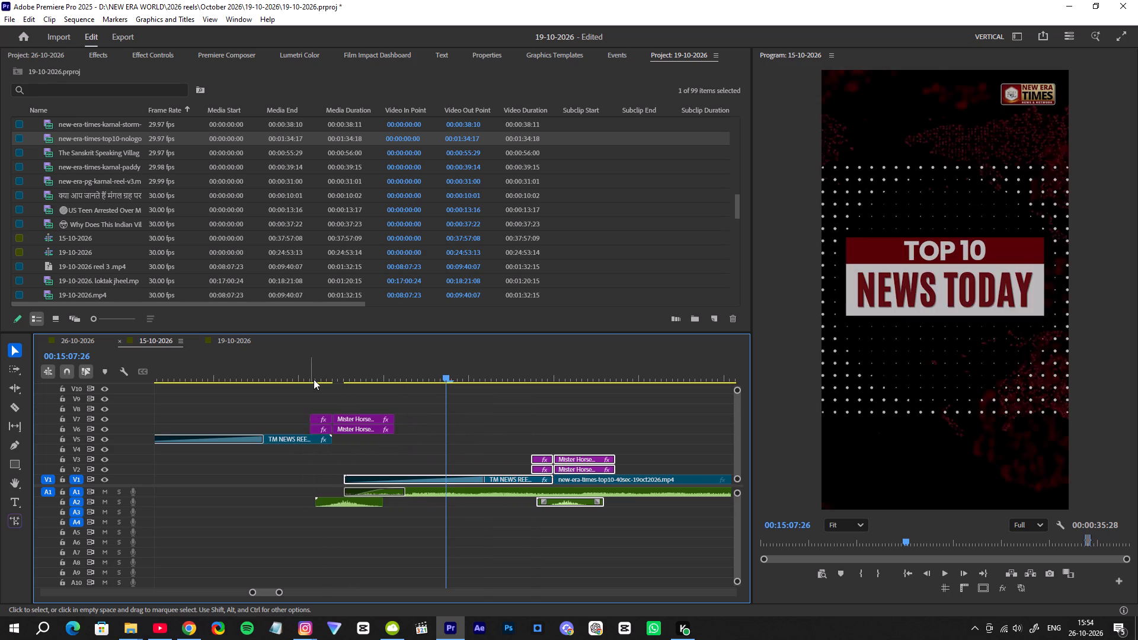
Move the duplicated intro, transition layers and sound forward along the timeline, over the new-era-times-top10-40sec-19oct2026 clip.
drag(314, 379, 324, 493)
drag(293, 393, 337, 508)
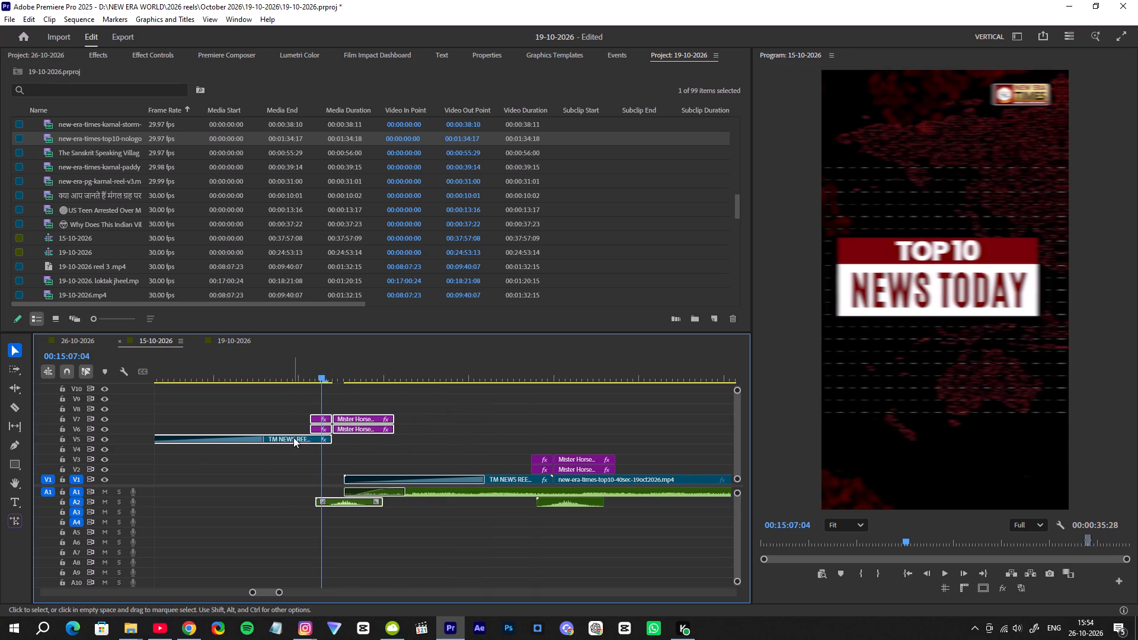
drag(291, 437, 733, 429)
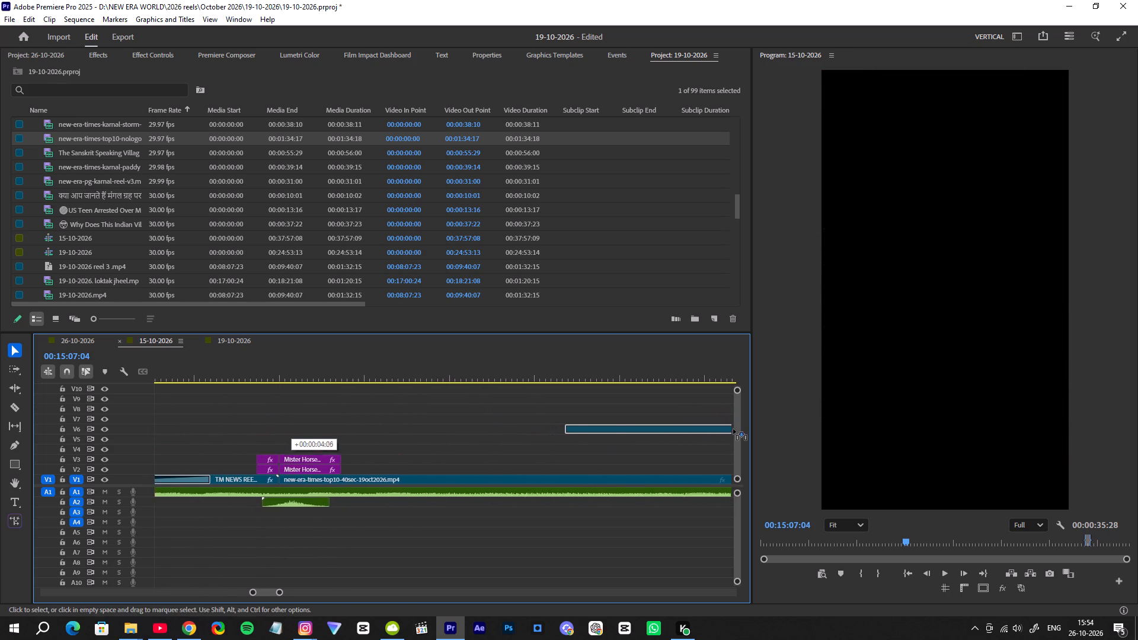
drag(733, 429, 736, 429)
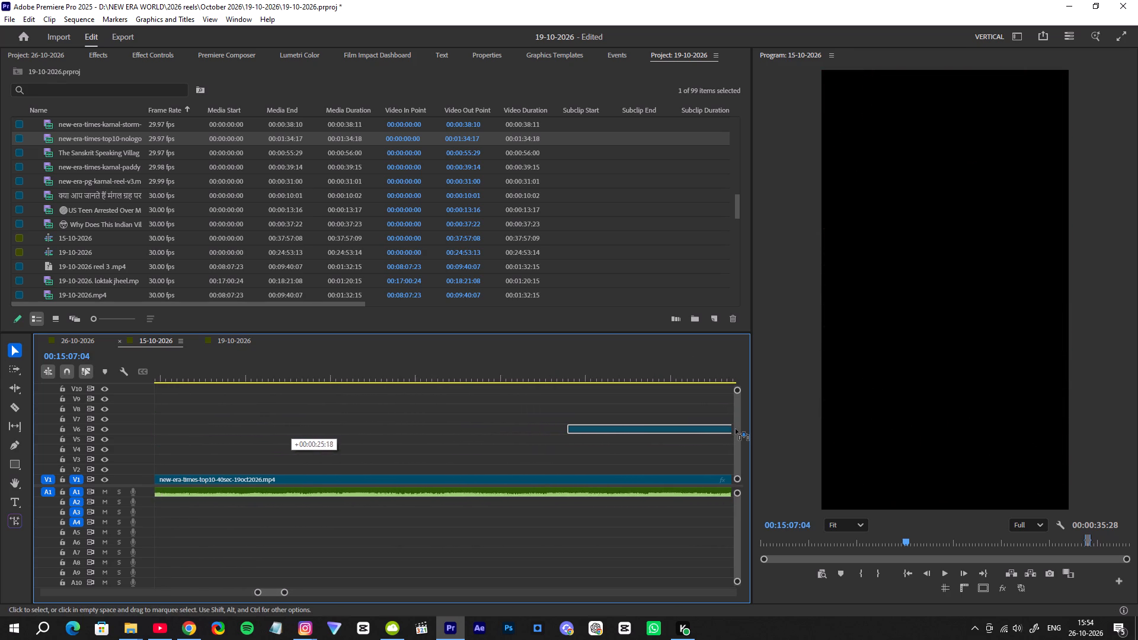
drag(736, 429, 538, 445)
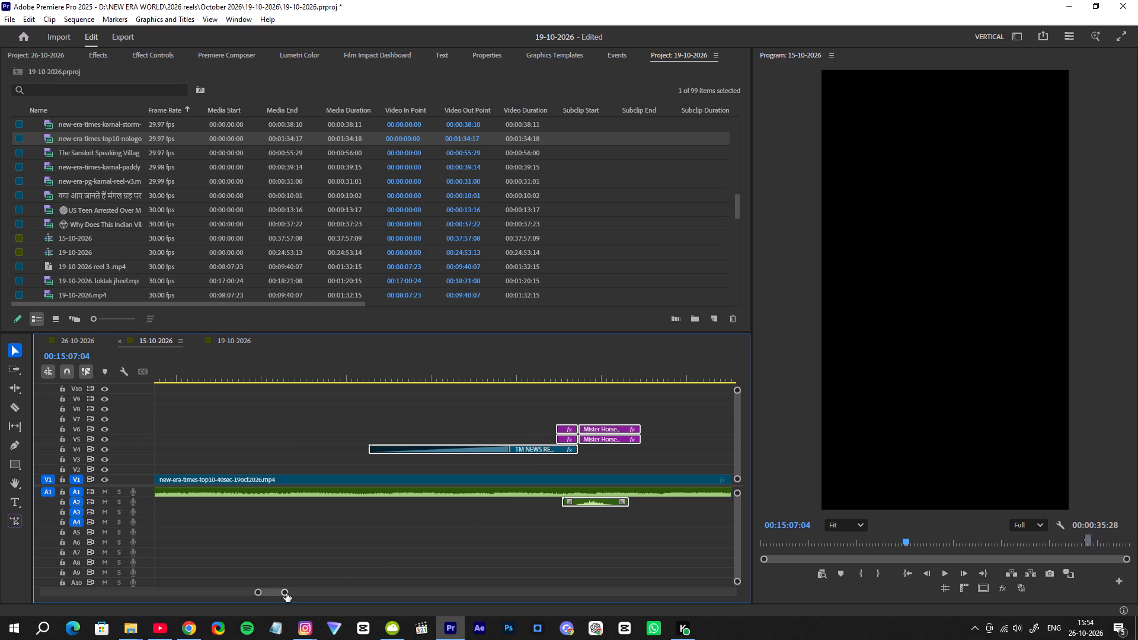
Move the duplicated intro, transition layers and whoosh so the intro on V1 butts against the start of the new-era-times-top10-nologo-26oct2026 clip, transitions on V2 and V3.
drag(286, 593, 354, 586)
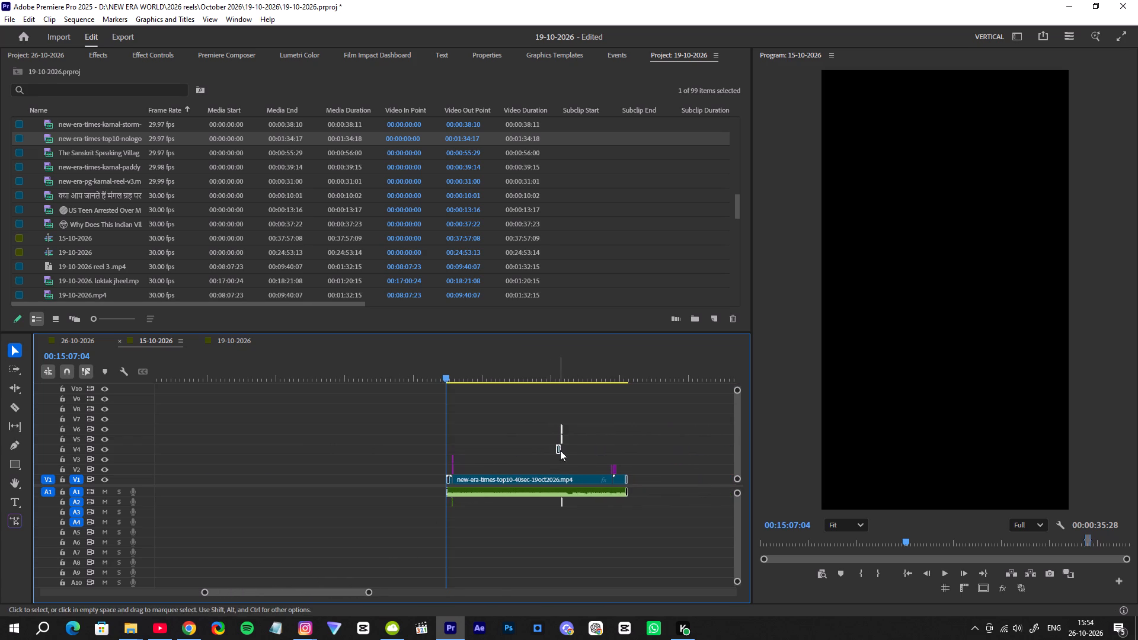
drag(557, 451, 586, 451)
drag(559, 450, 594, 447)
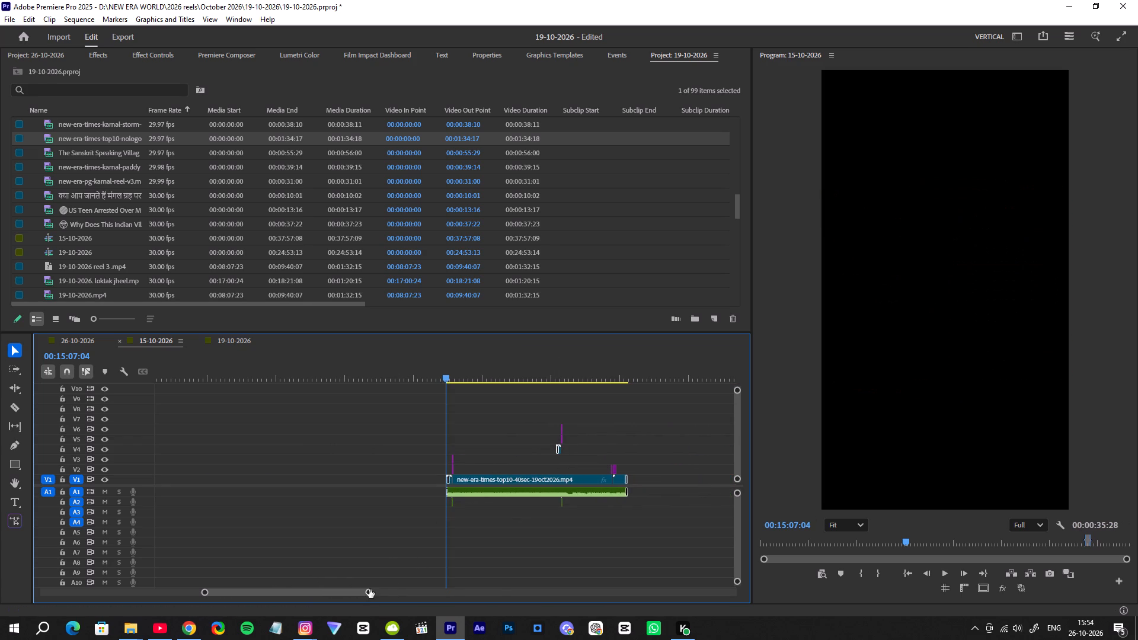
drag(369, 591, 347, 575)
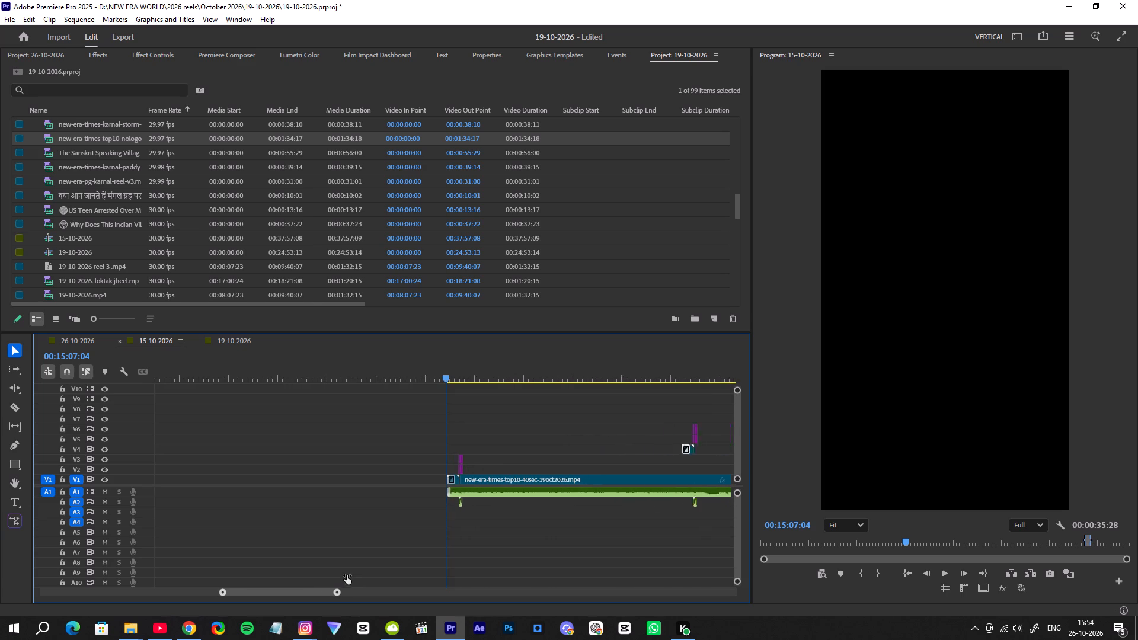
drag(347, 575, 350, 572)
drag(631, 417, 654, 462)
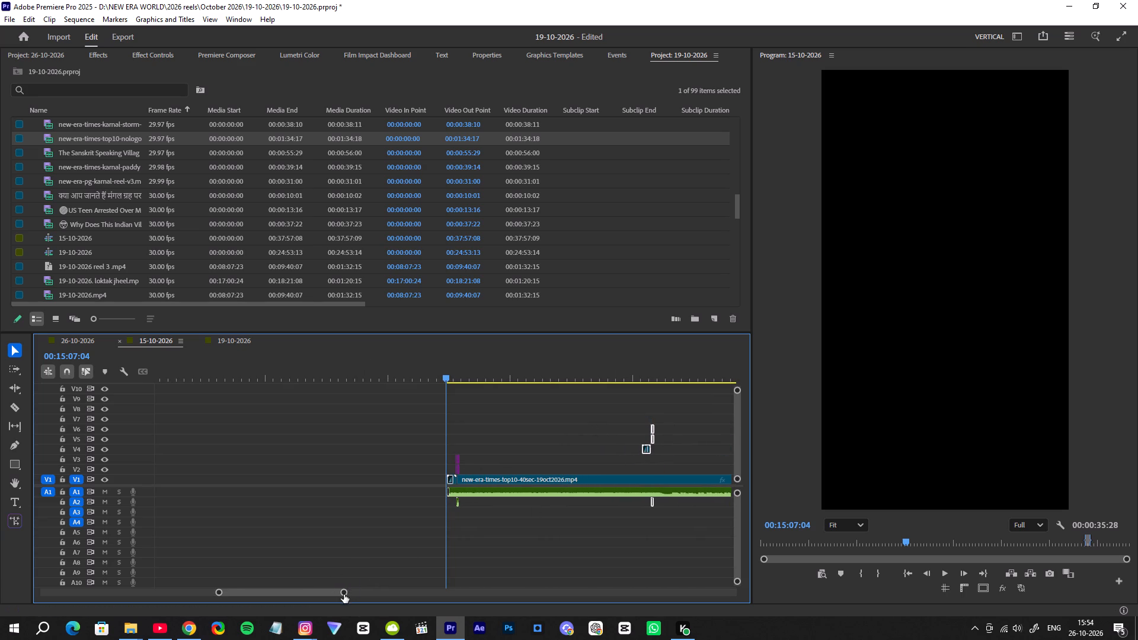
drag(341, 594, 327, 587)
drag(619, 376, 642, 417)
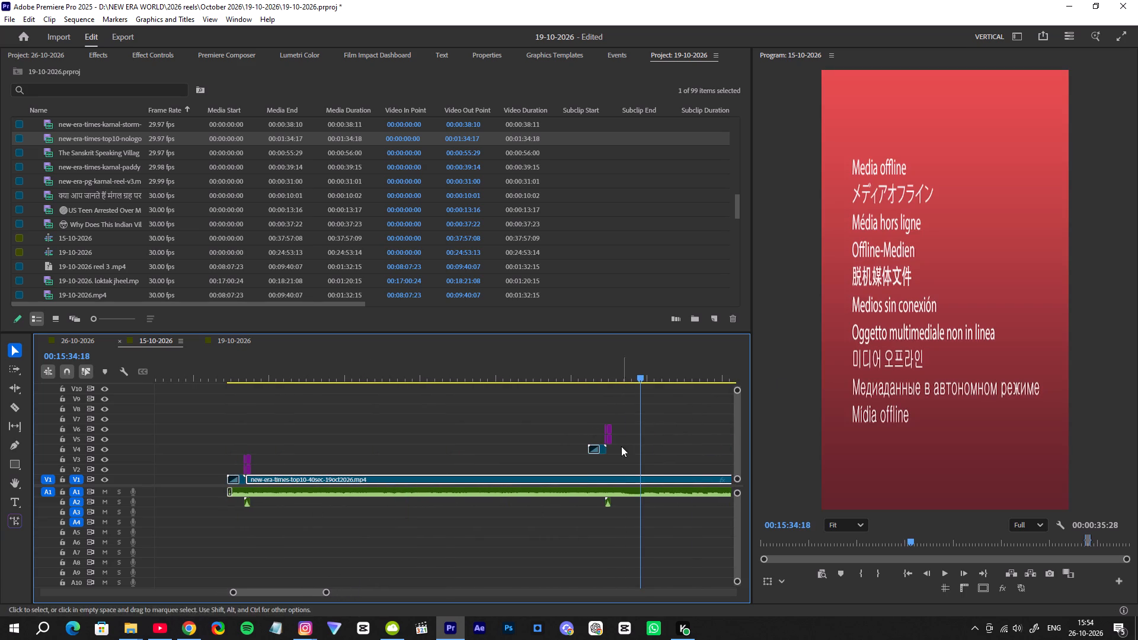
drag(642, 415, 596, 462)
drag(629, 424, 592, 468)
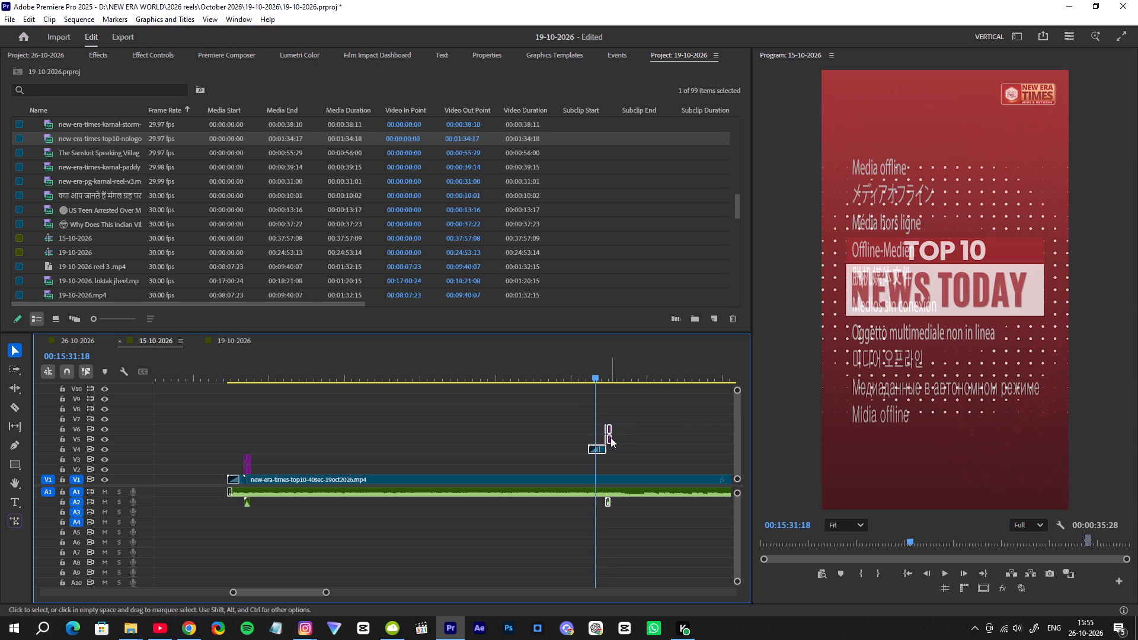
drag(610, 437, 741, 415)
right_drag(735, 415, 741, 415)
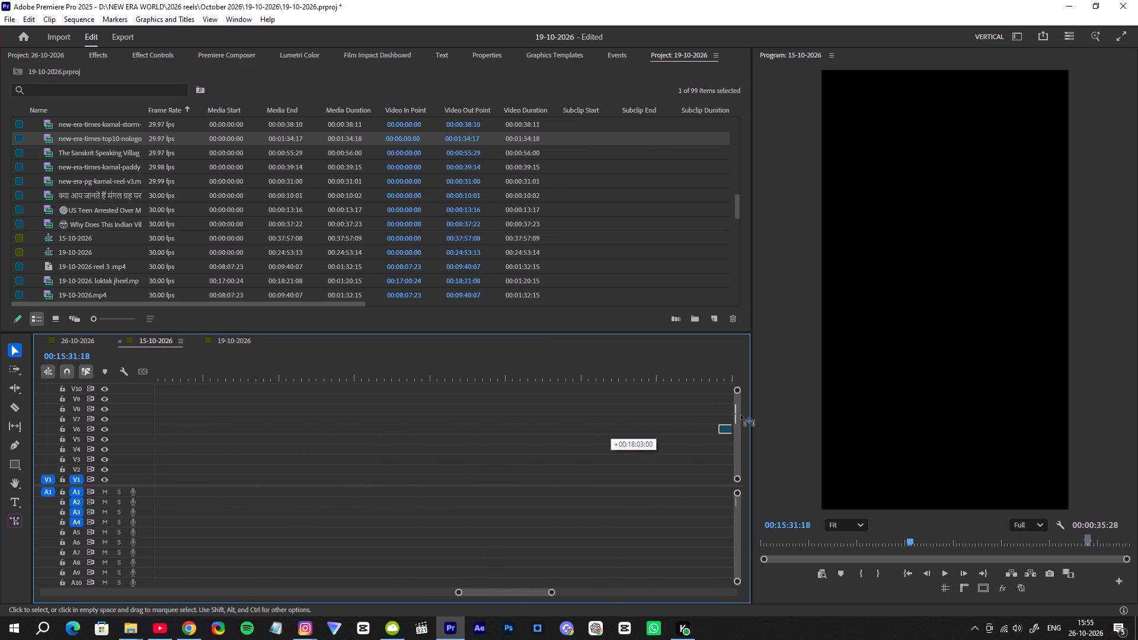
drag(741, 415, 459, 446)
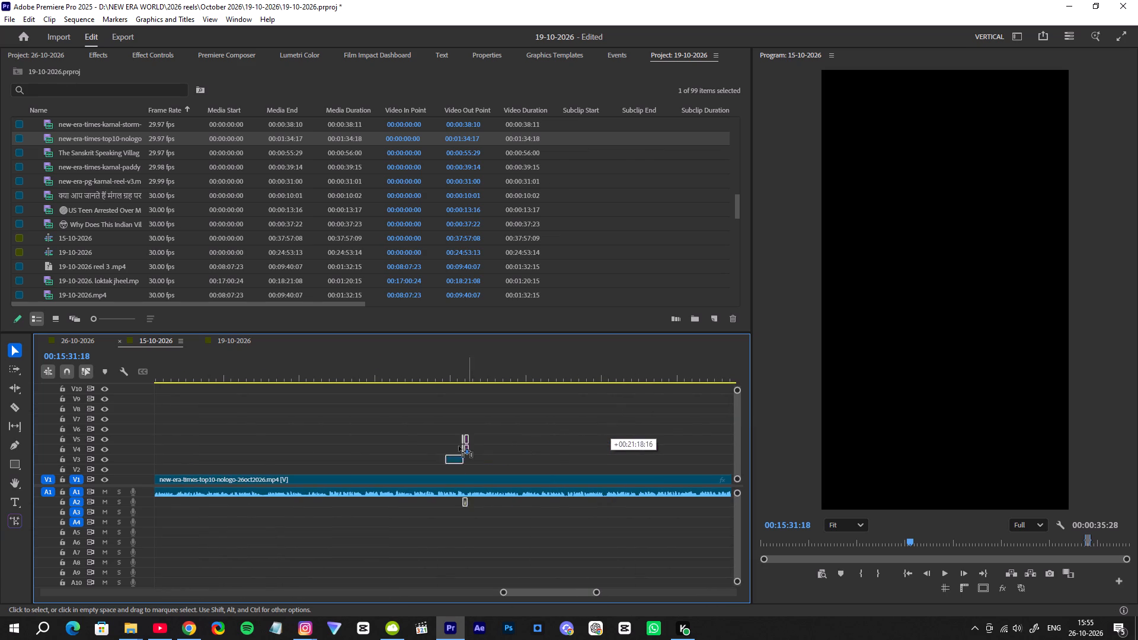
drag(459, 446, 632, 471)
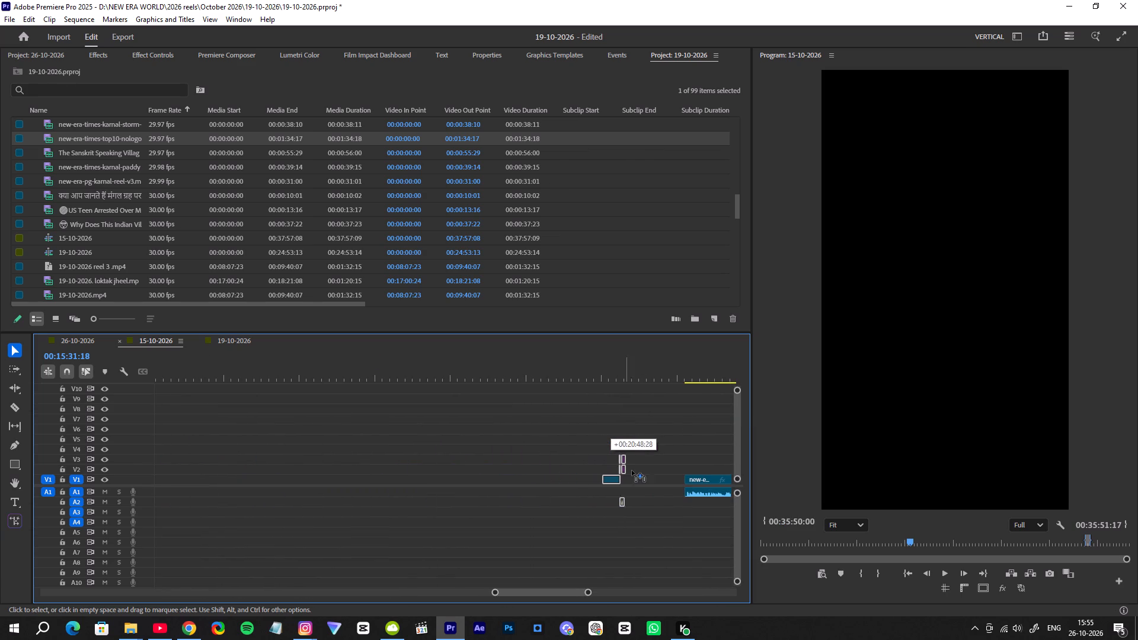
drag(632, 471, 687, 466)
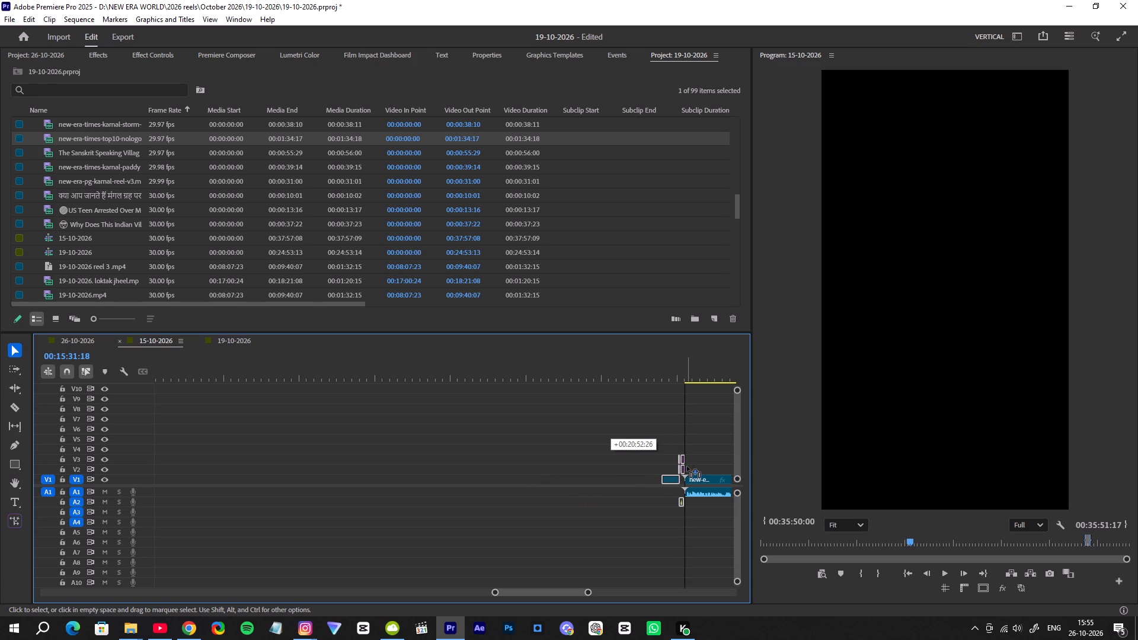
drag(687, 466, 689, 466)
Play back the intro's join with the top-10 clip and the closing section leading into the New Era Times outro.
drag(665, 367, 673, 374)
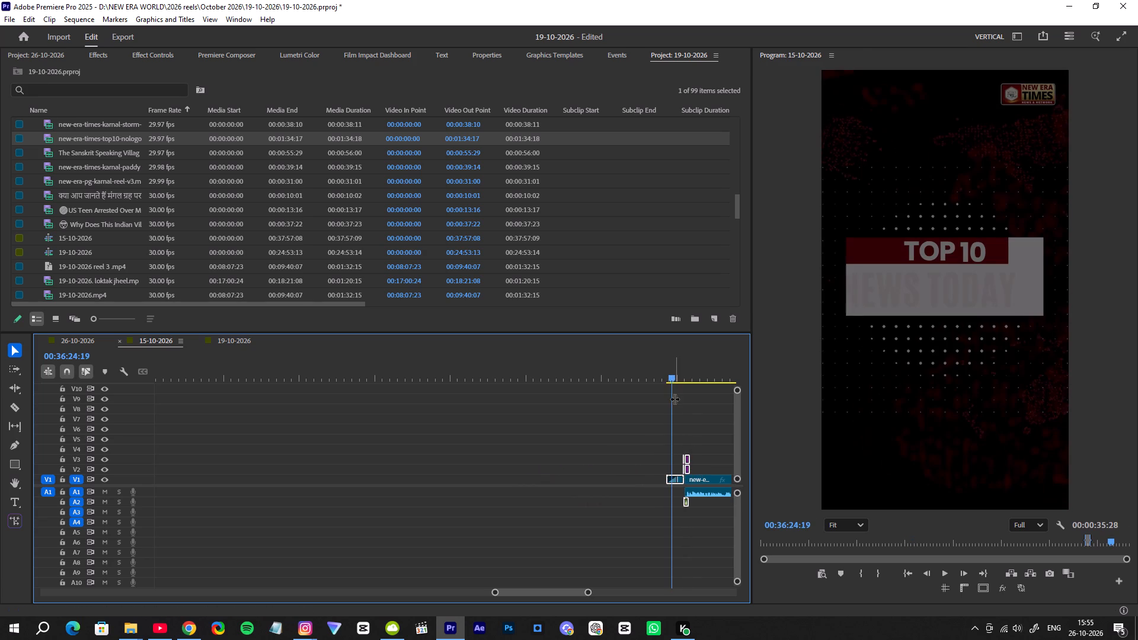
drag(669, 373, 663, 377)
drag(587, 590, 560, 590)
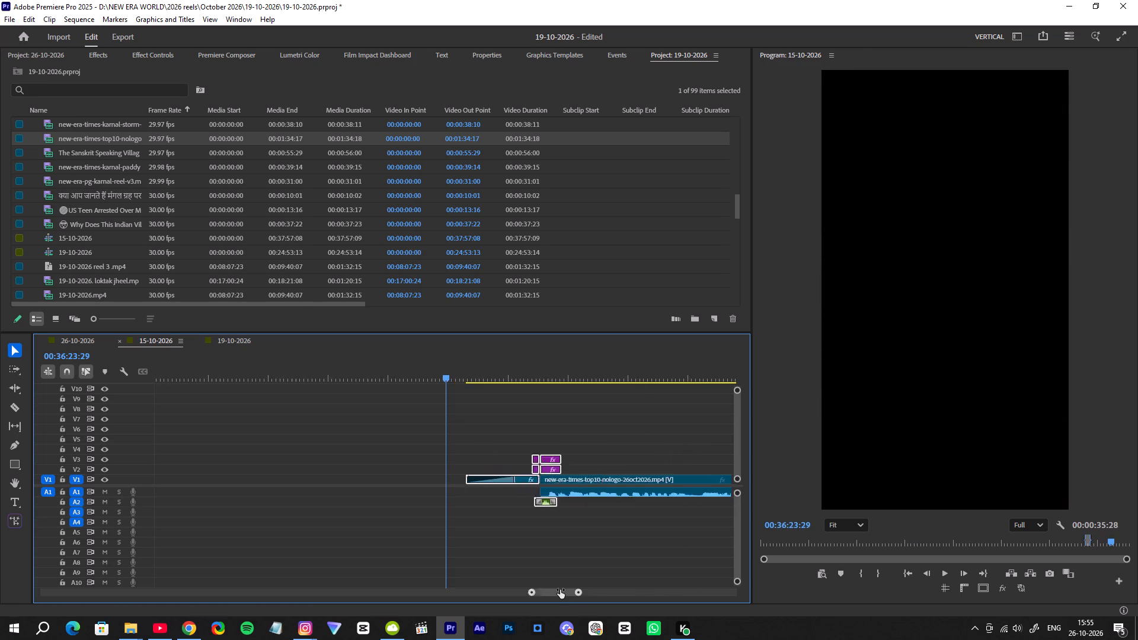
drag(560, 590, 555, 587)
key(space)
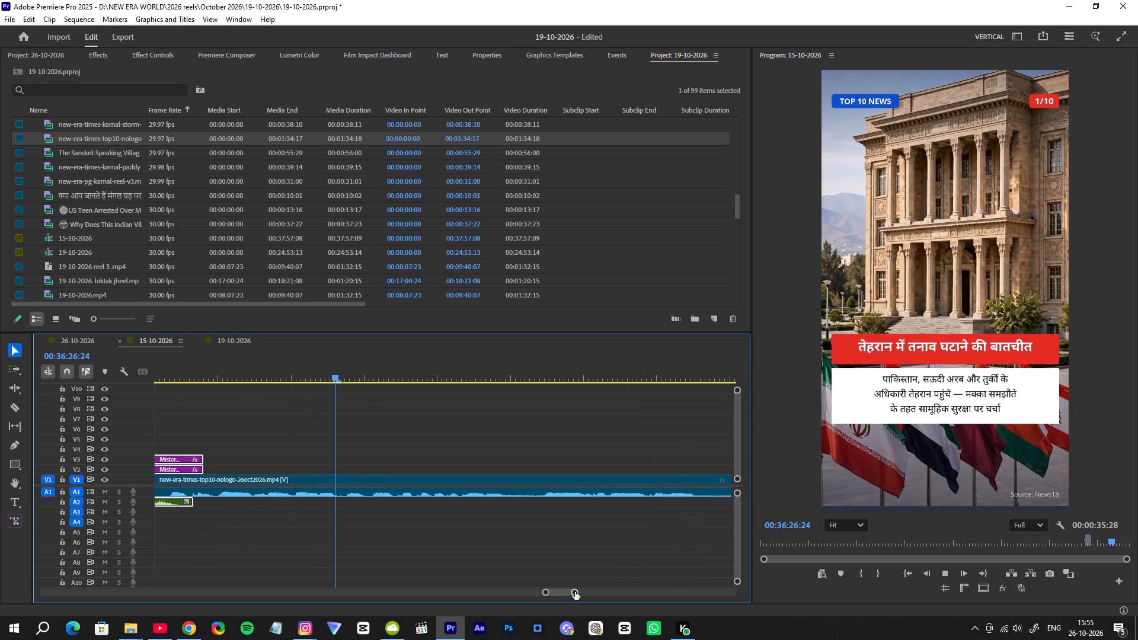
drag(573, 593, 686, 573)
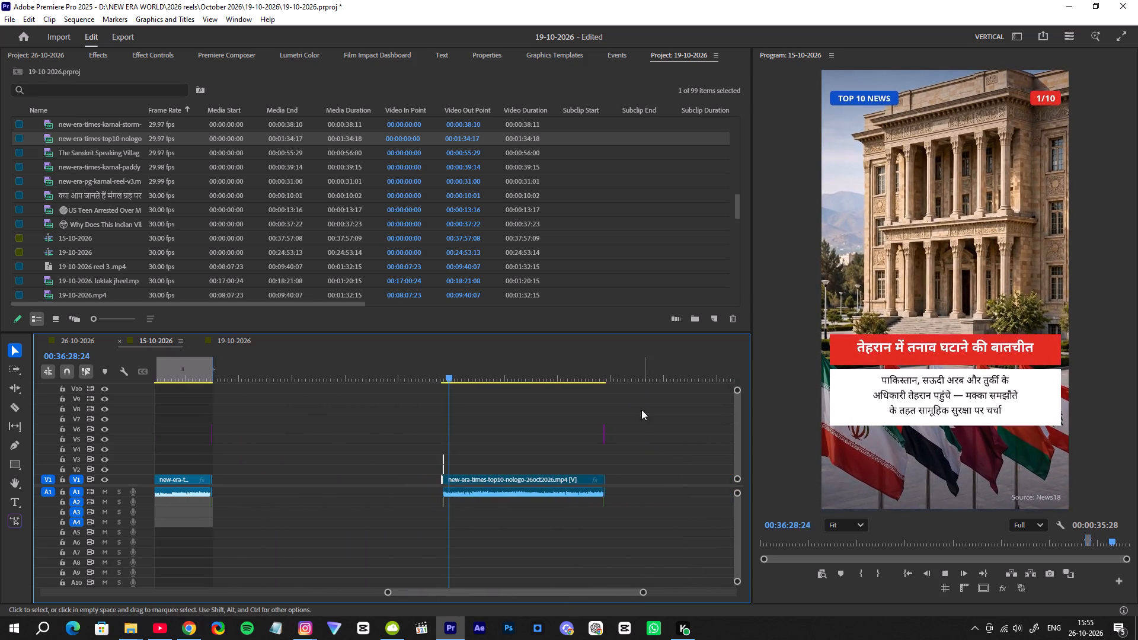
click(601, 372)
key(space)
drag(644, 596, 619, 595)
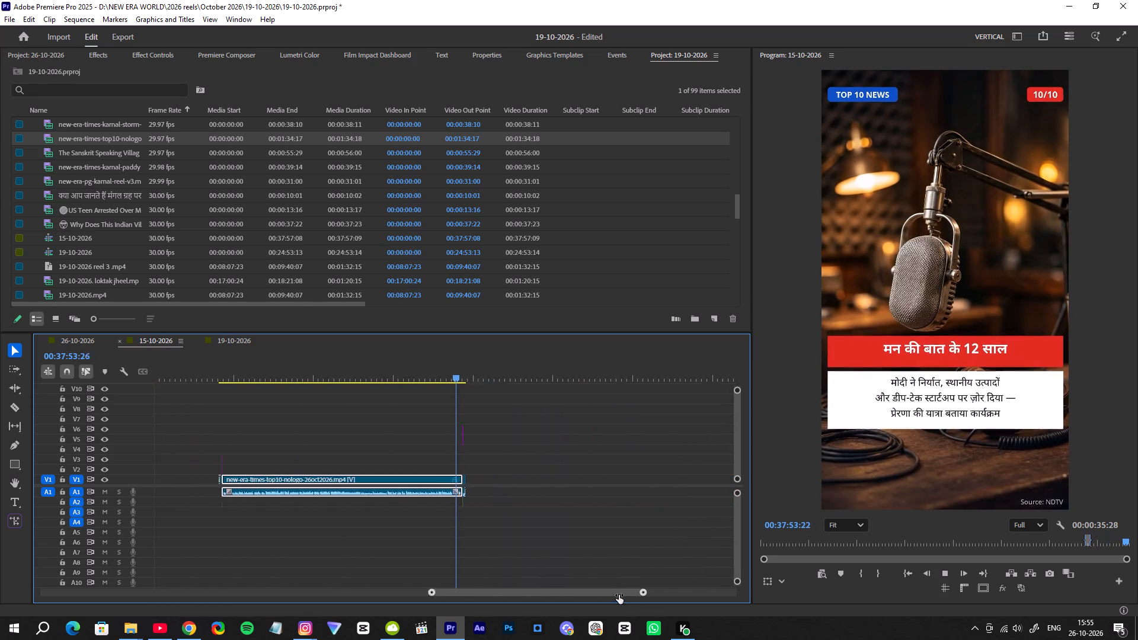
drag(619, 595, 538, 591)
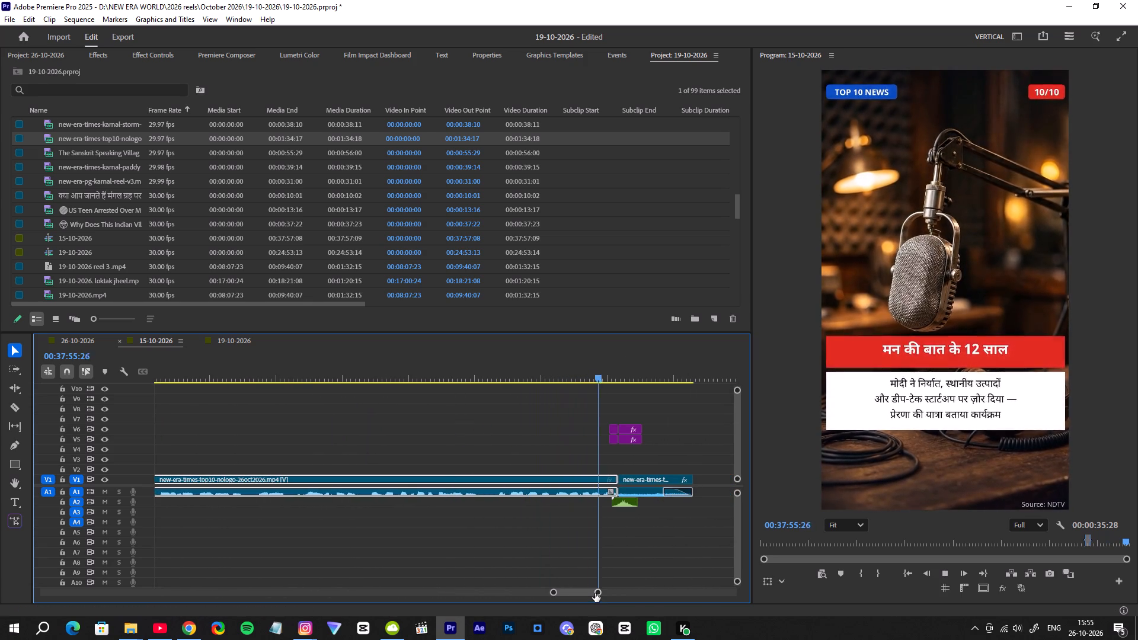
key(space)
Mark the in/out range around the whole top-10 reel, from the start of the intro to the end of the outro.
drag(597, 591, 663, 583)
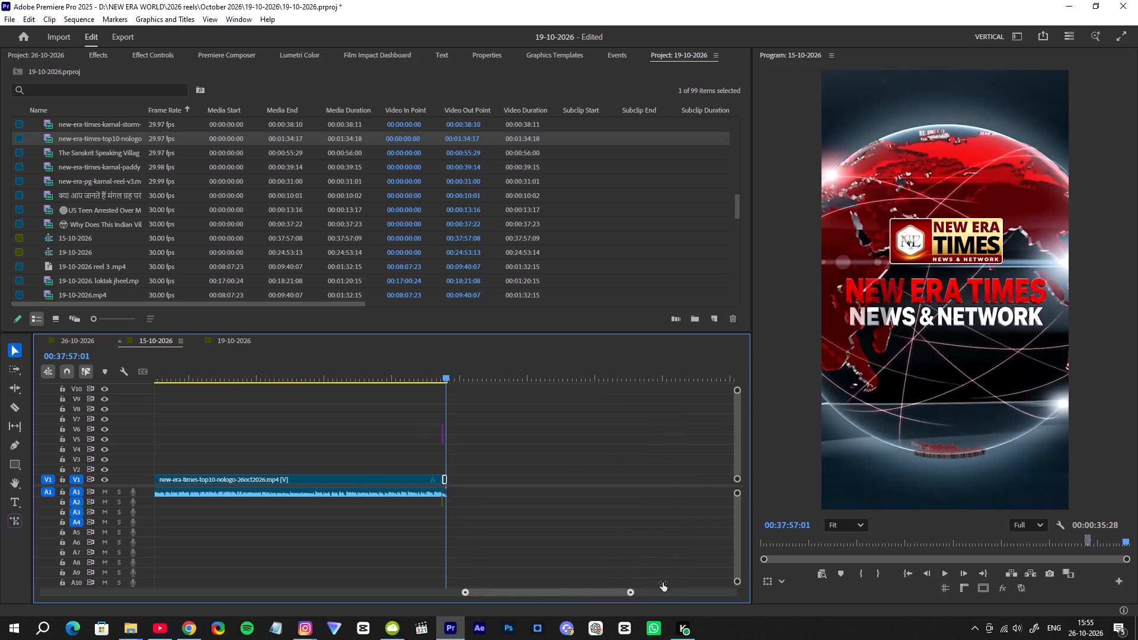
drag(663, 583, 716, 566)
drag(564, 433, 285, 580)
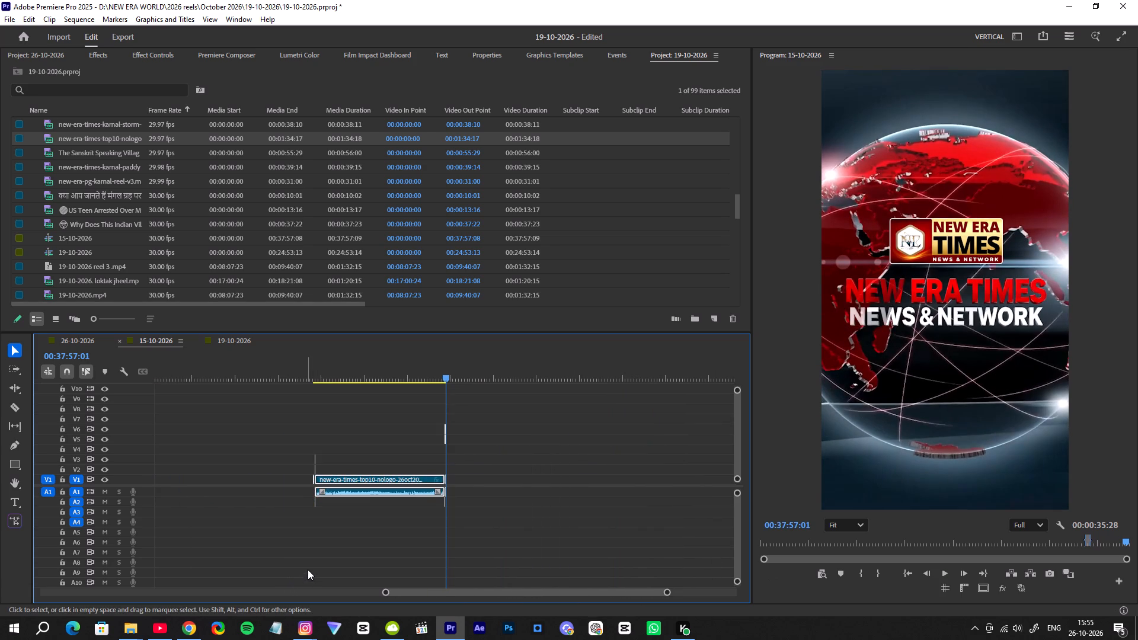
key(slash)
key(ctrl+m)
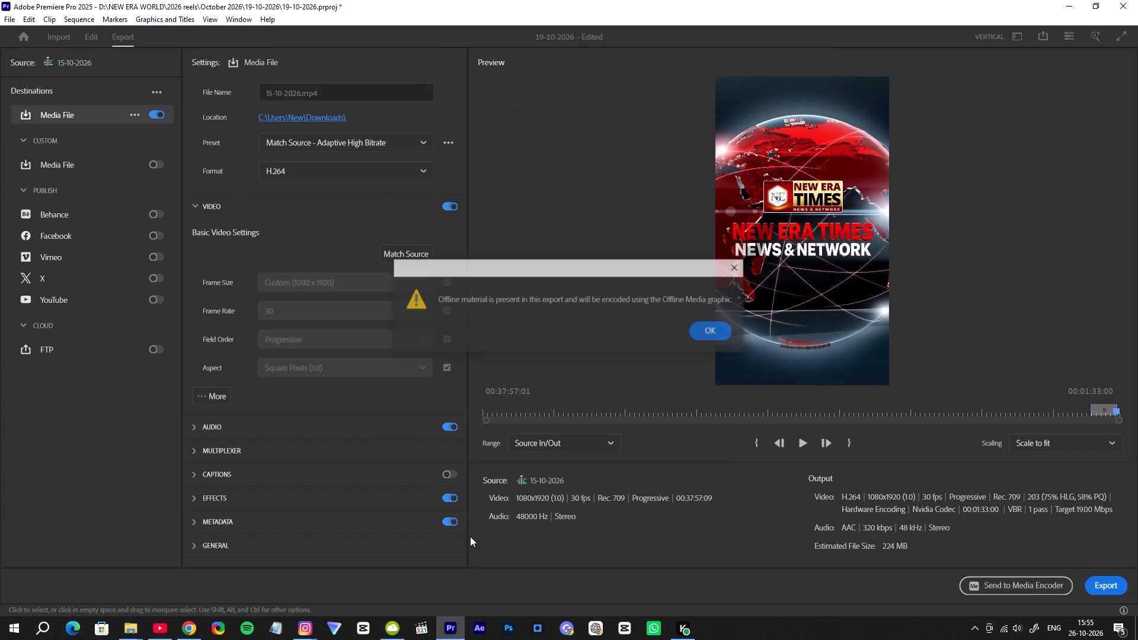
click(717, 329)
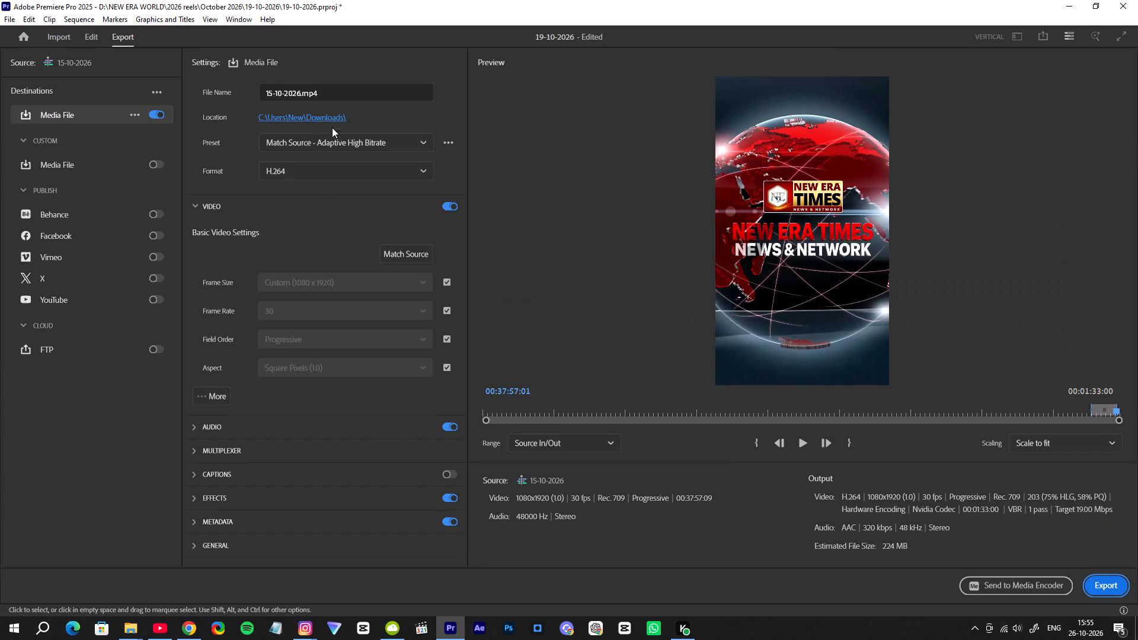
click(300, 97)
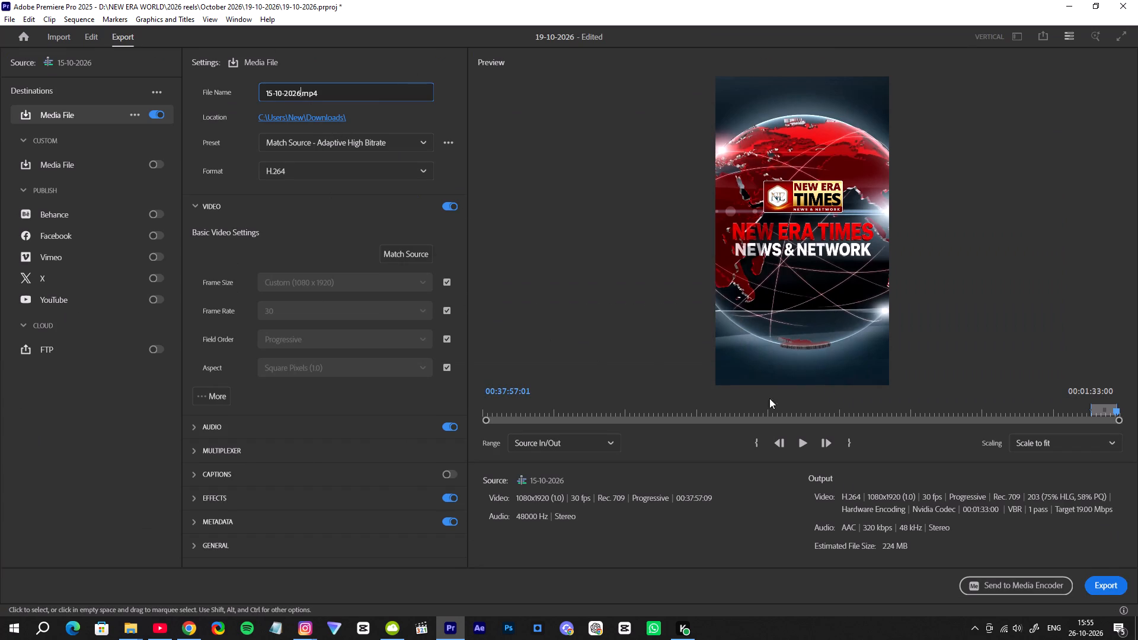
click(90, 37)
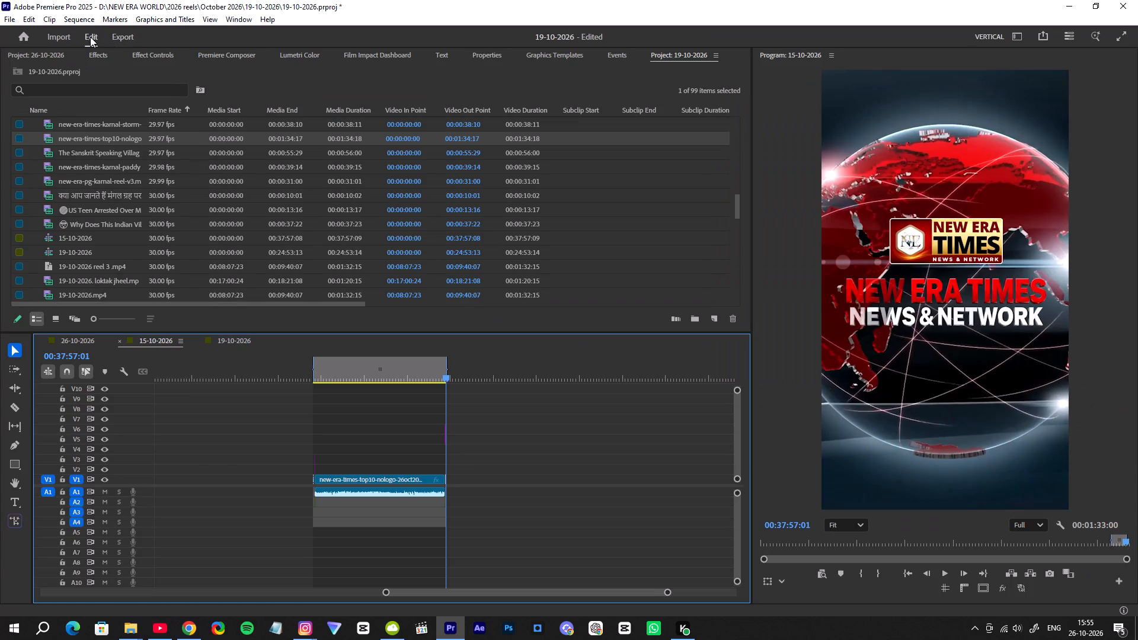
Move the Mister Horse transition layers at the start of the top-10 reel up one track, onto V3 and V4.
click(348, 377)
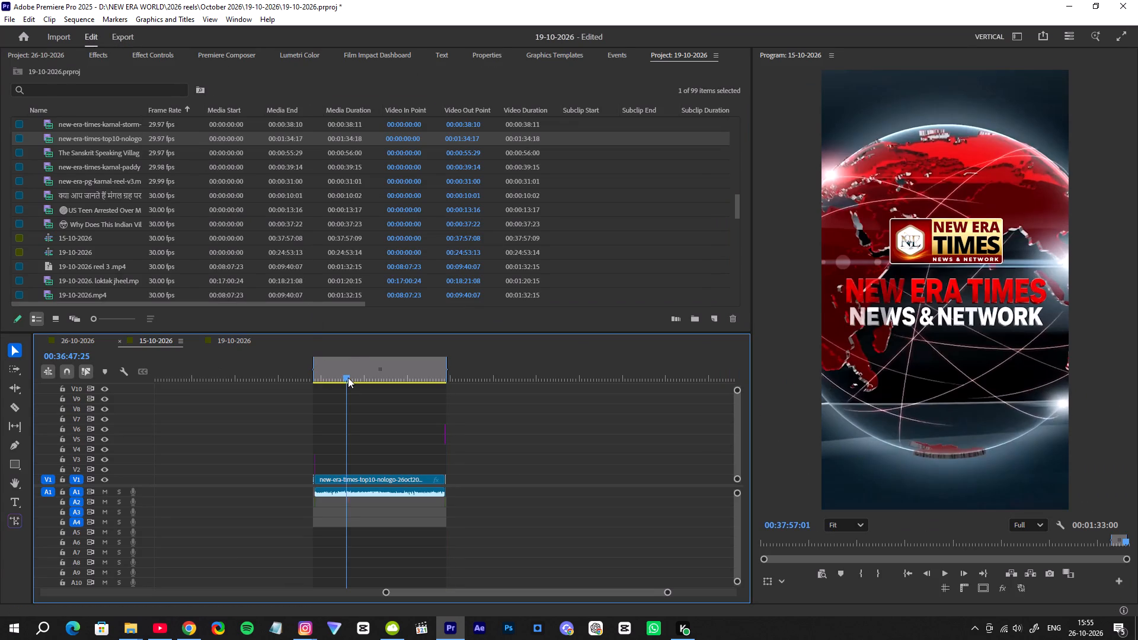
drag(668, 593, 666, 594)
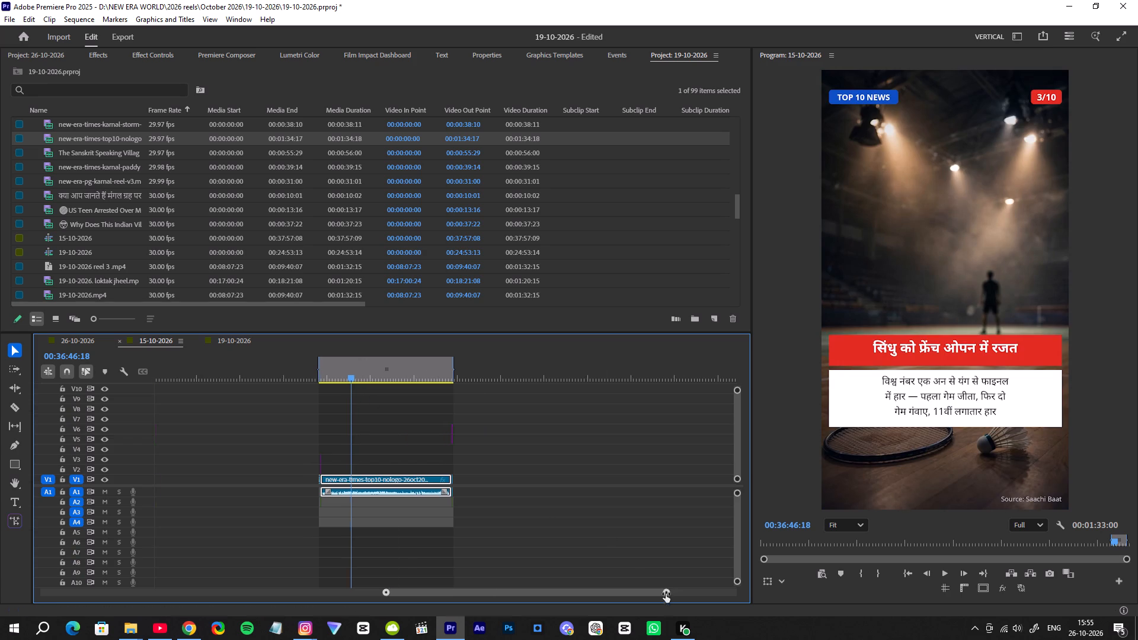
drag(666, 594, 574, 603)
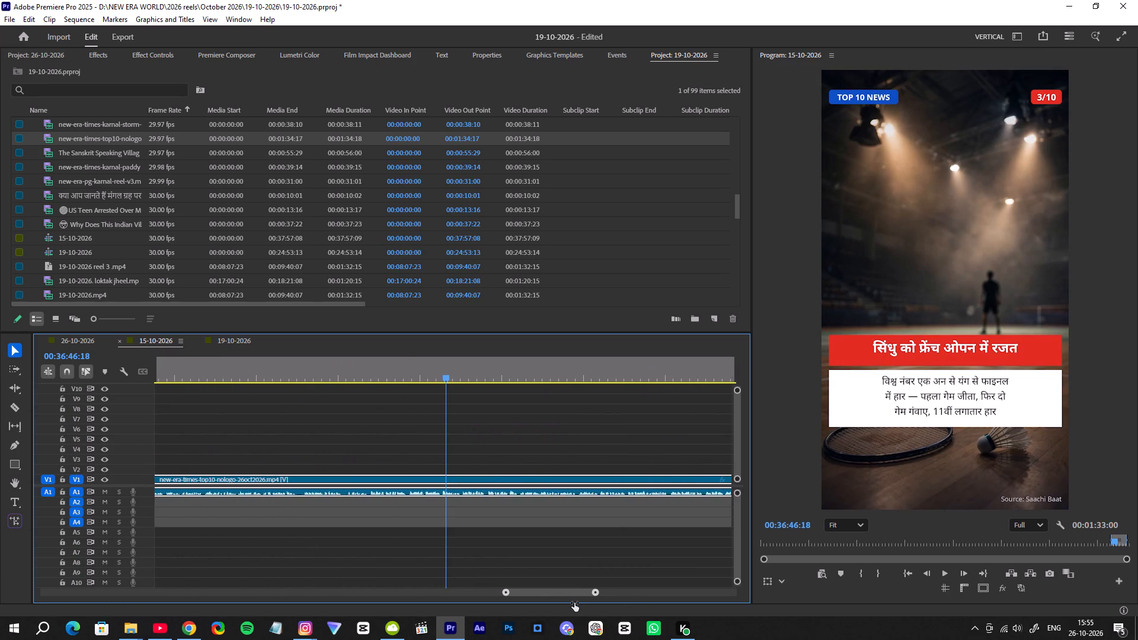
drag(574, 603, 583, 604)
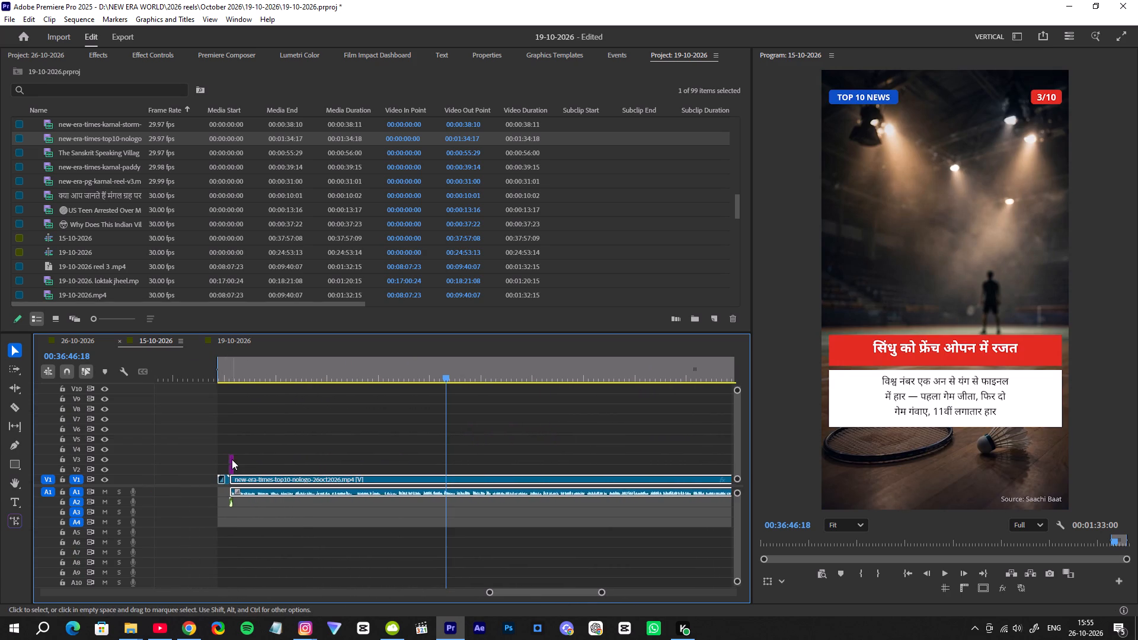
drag(231, 459, 231, 452)
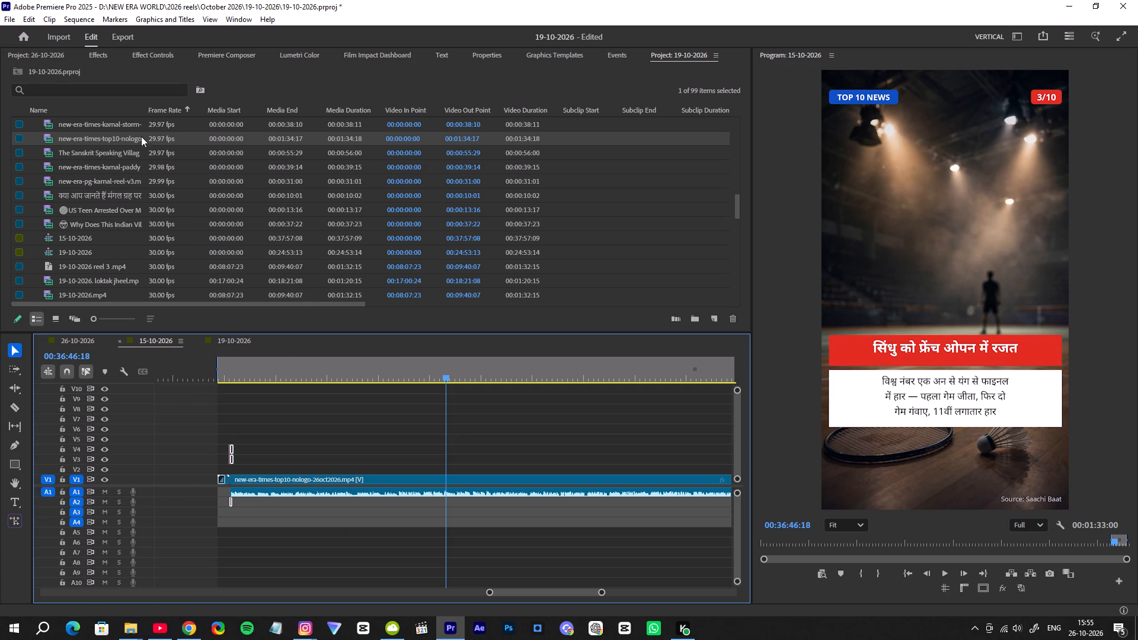
Duplicate the 2.png logo overlay above the new-era-times-karnal-paddy-v2-24oct2026 clip onto empty video track V8.
drag(601, 593, 611, 592)
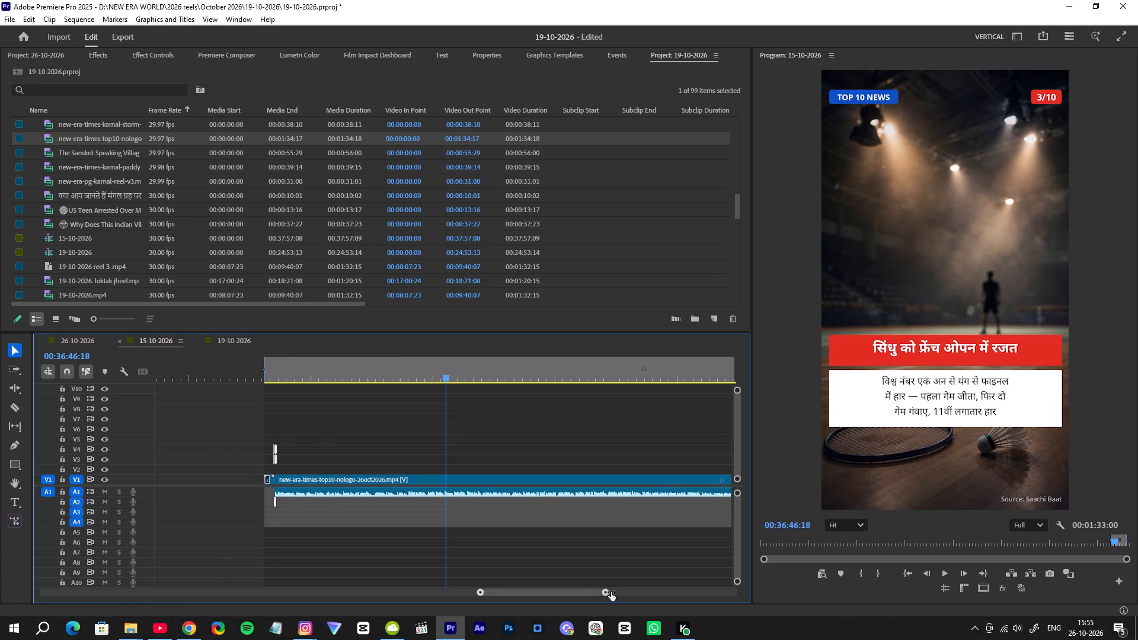
drag(611, 592, 817, 581)
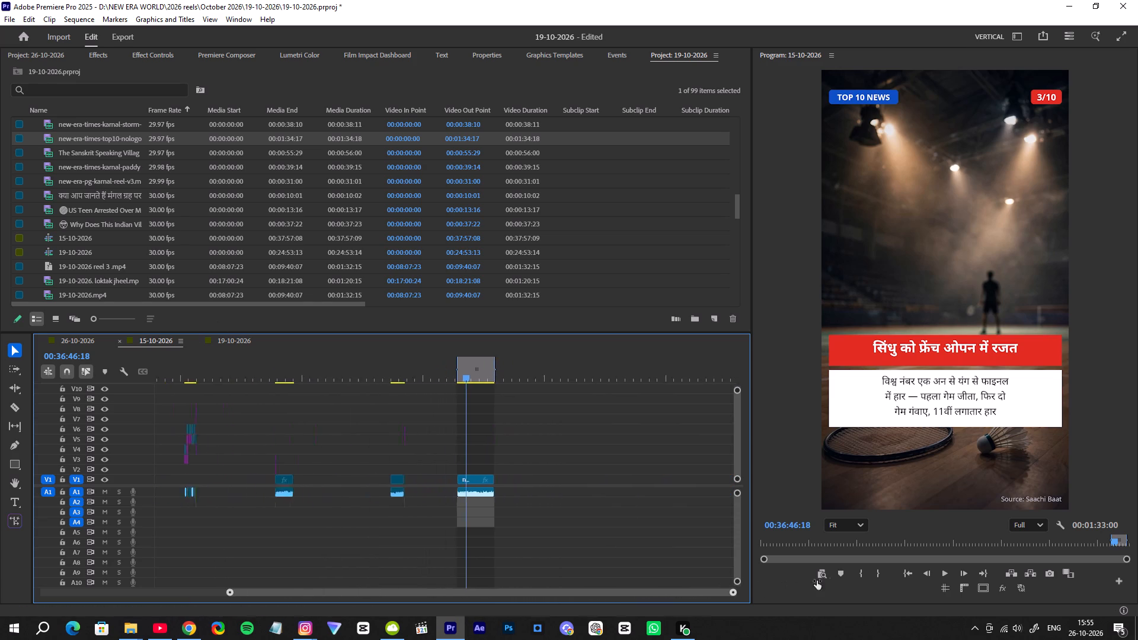
drag(817, 581, 864, 578)
click(232, 376)
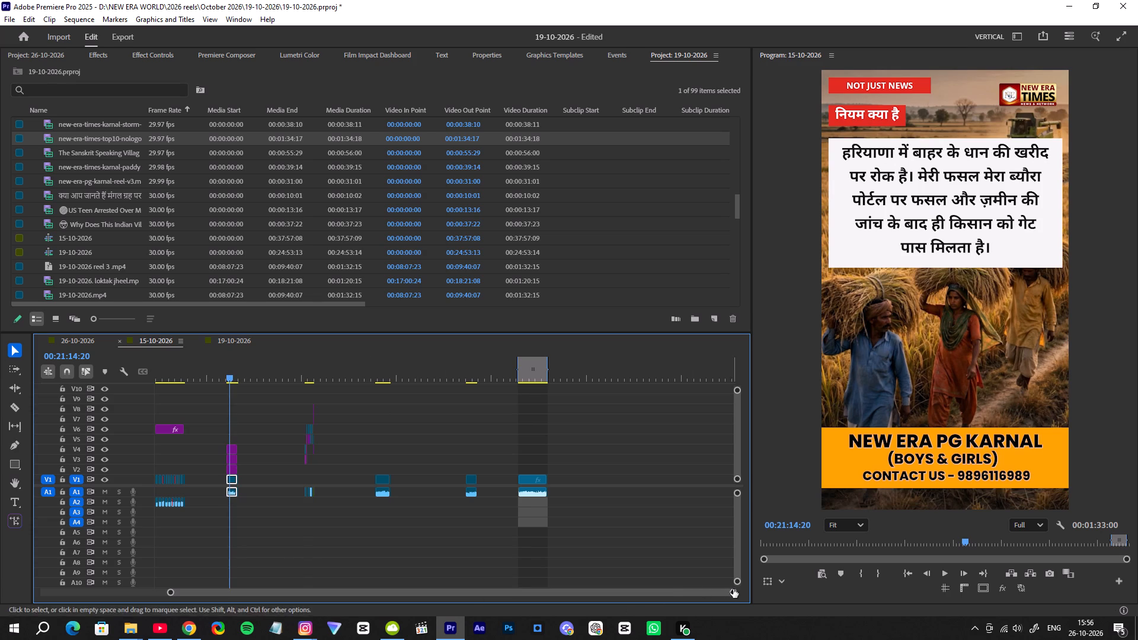
drag(733, 590, 506, 583)
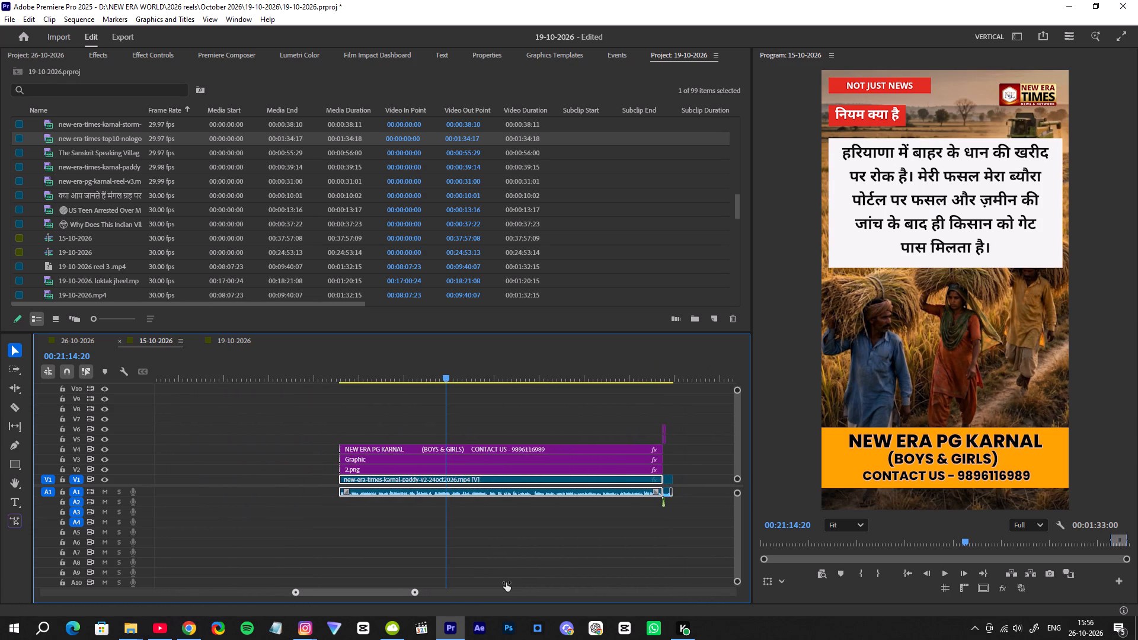
drag(506, 583, 510, 583)
click(104, 469)
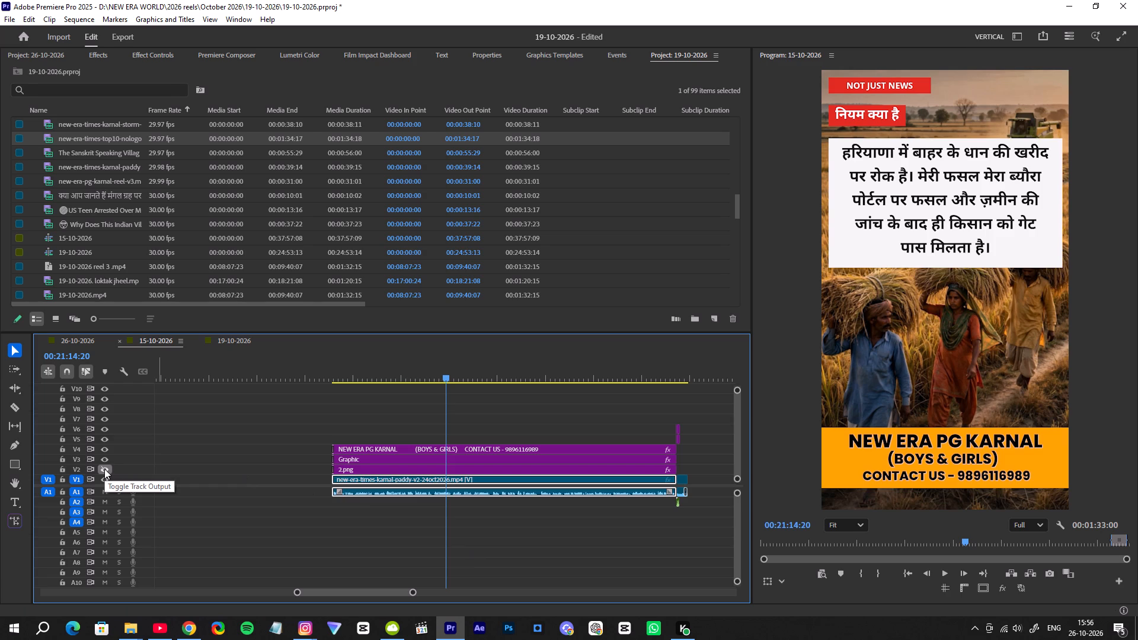
click(104, 469)
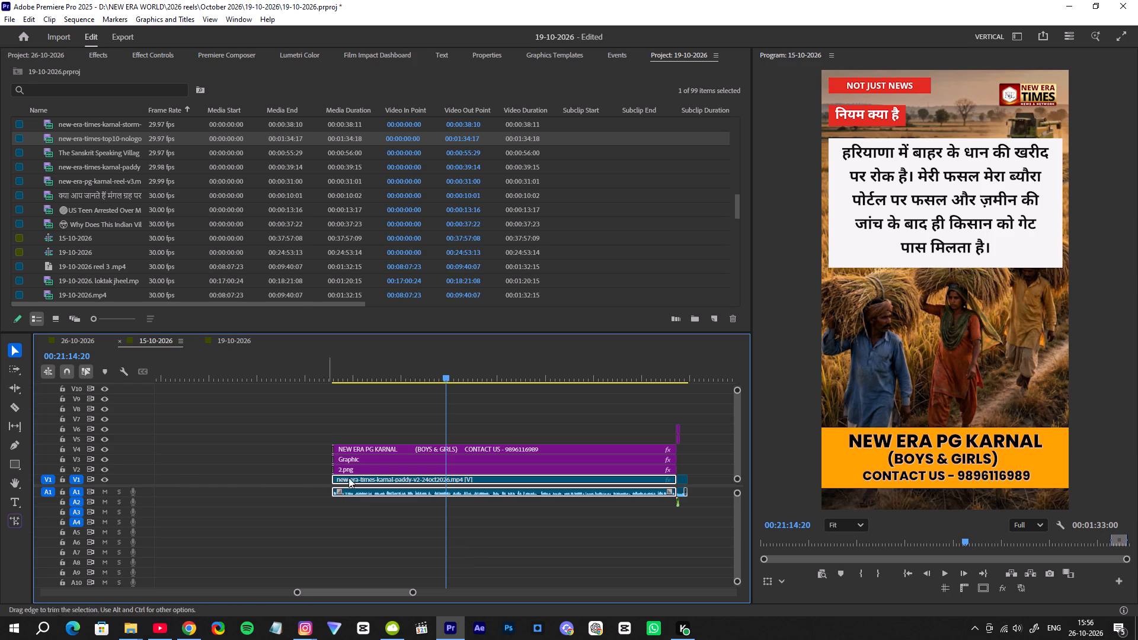
alt+drag(386, 468, 426, 409)
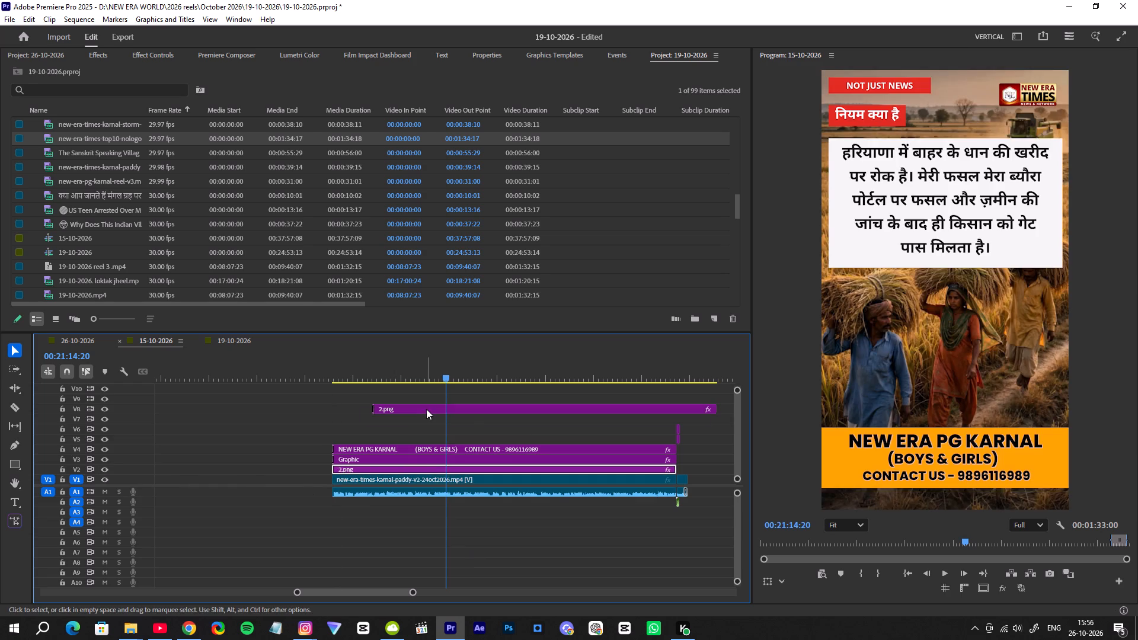
Move the duplicated 2.png logo overlay along the timeline onto V2, at the beginning of the top-10 clip.
drag(425, 409, 642, 430)
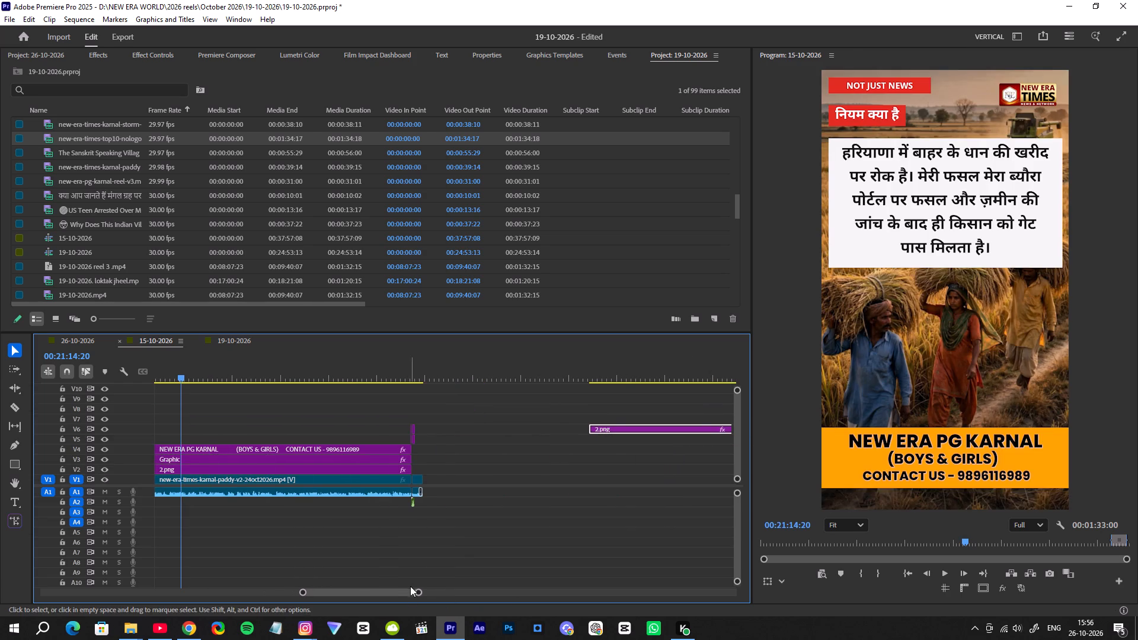
drag(417, 593, 572, 590)
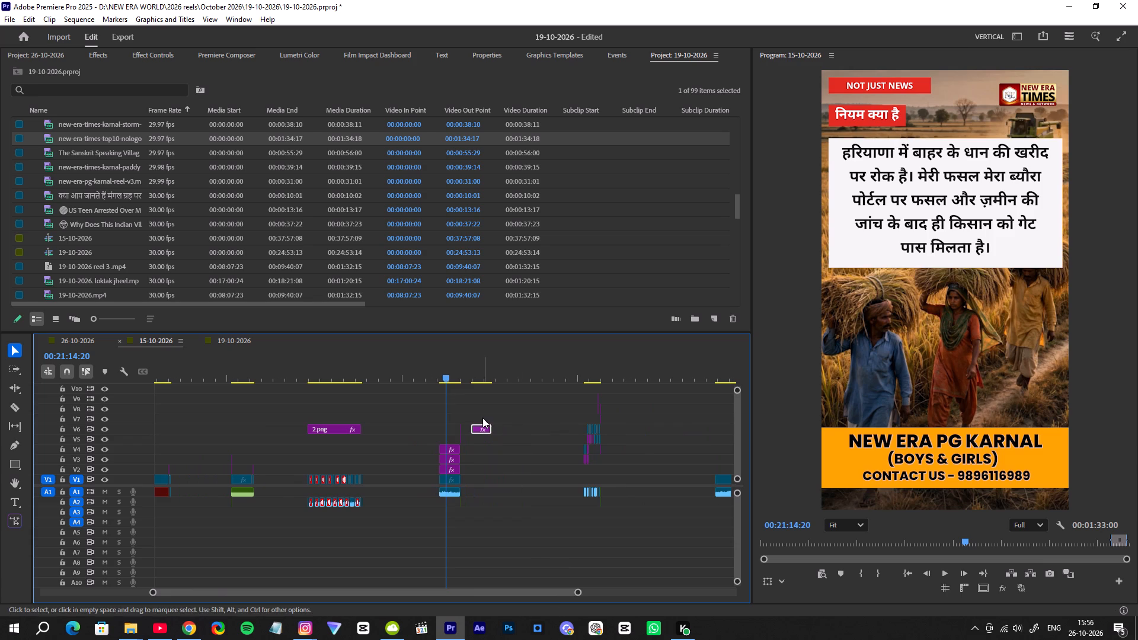
drag(480, 431, 751, 467)
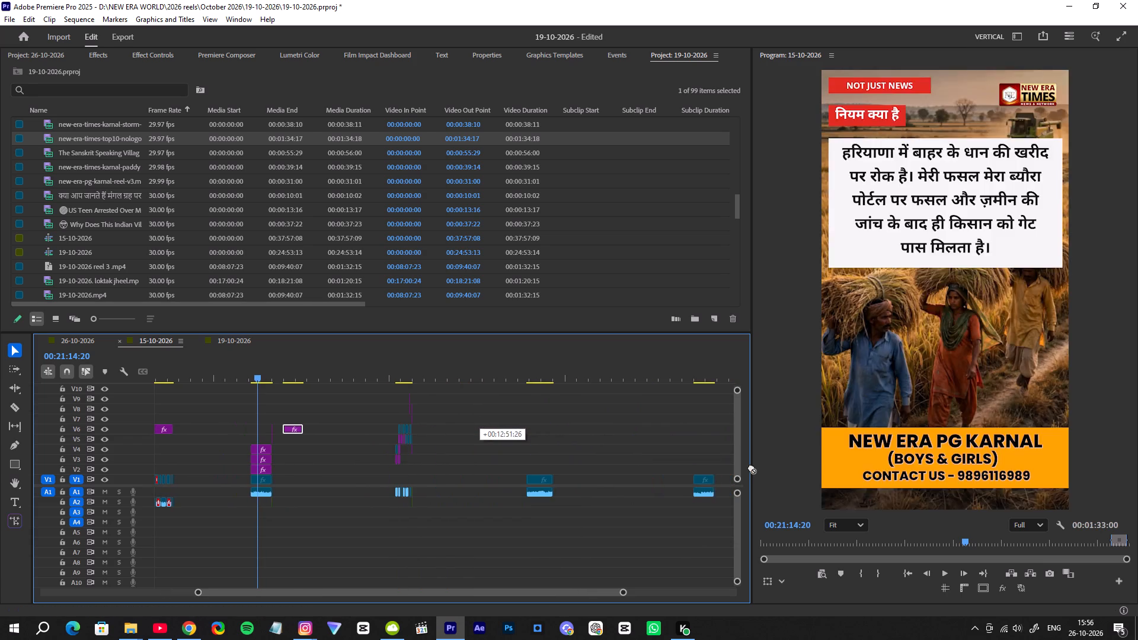
drag(751, 467, 390, 467)
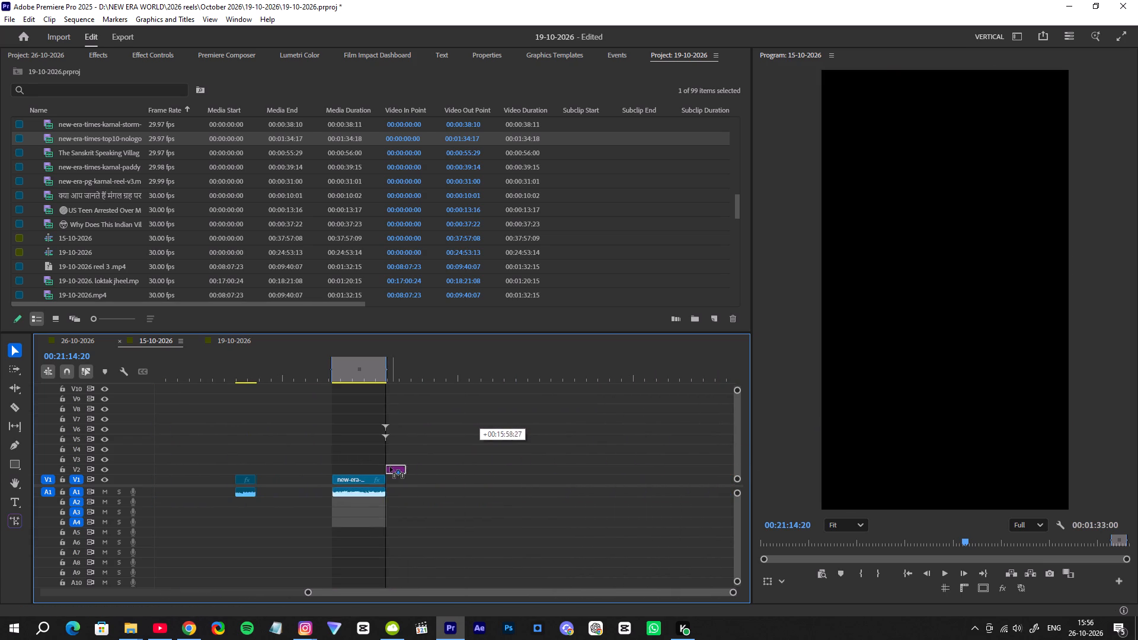
drag(390, 467, 342, 473)
Extend the end of the 2.png overlay across the top-10 clip, trimming it to stop at the closing transition before the outro.
drag(353, 471, 385, 478)
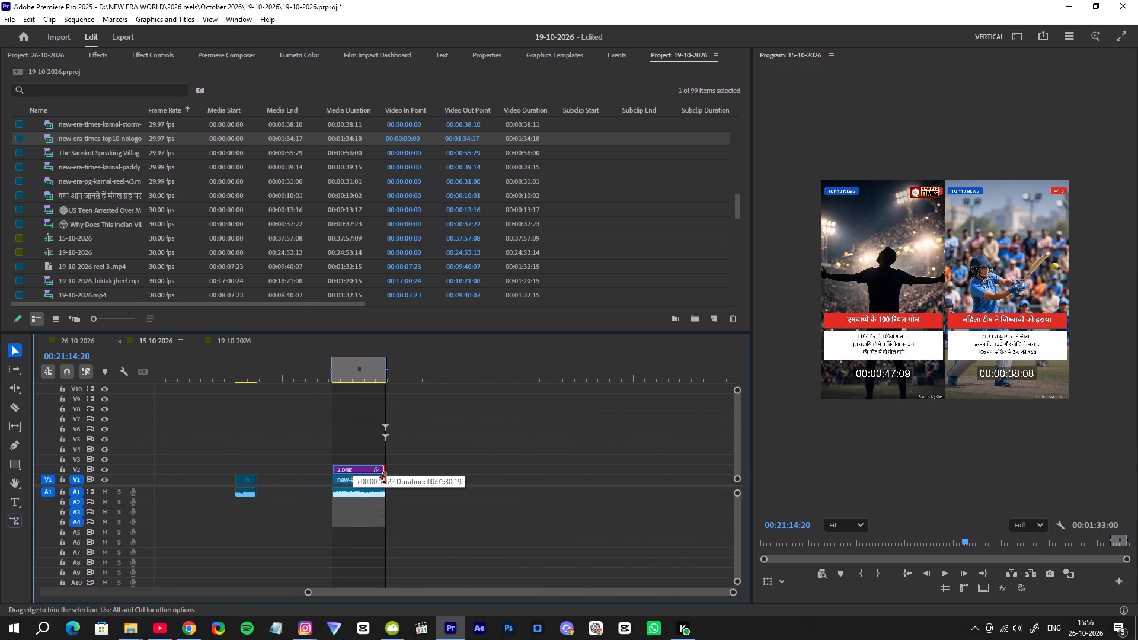
drag(385, 478, 387, 479)
click(338, 379)
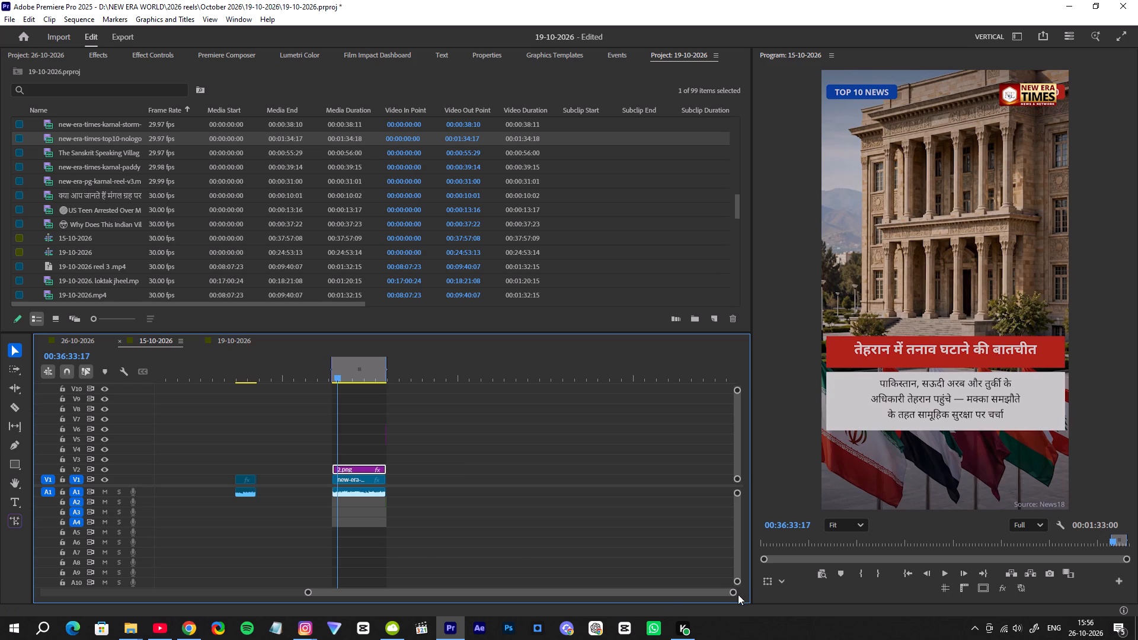
drag(733, 593, 628, 581)
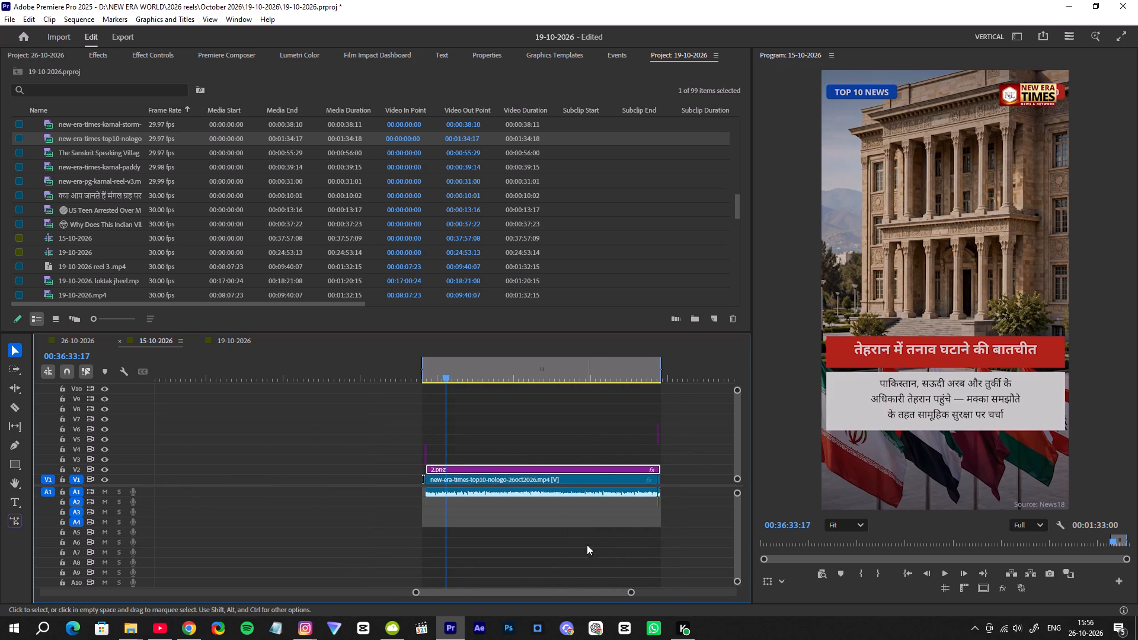
drag(663, 466, 657, 466)
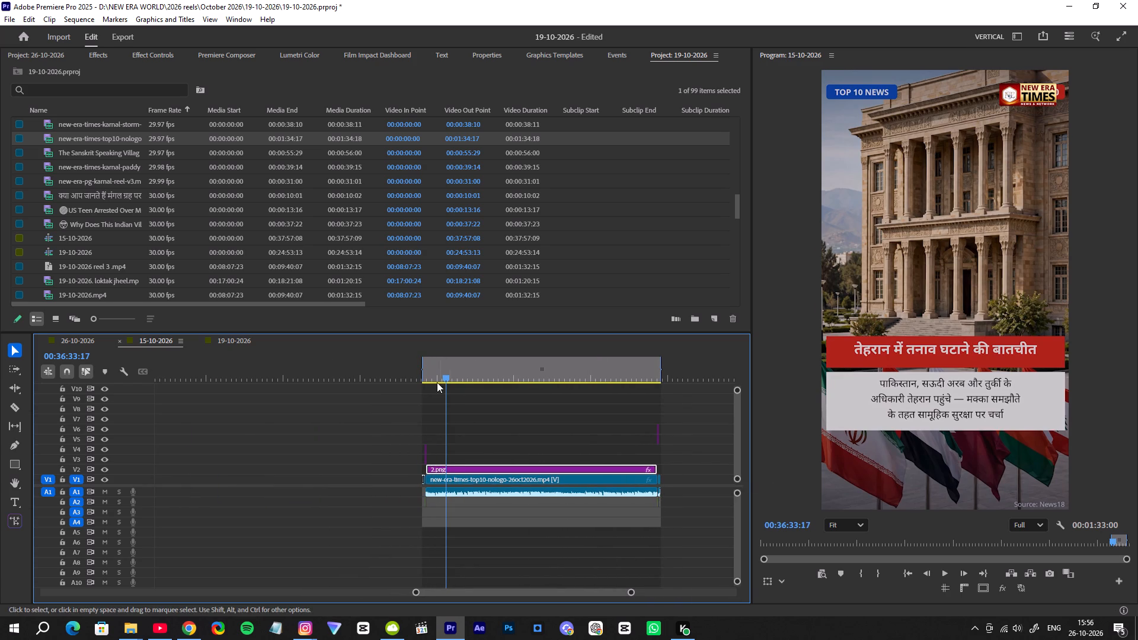
Extend the start of the 2.png overlay back to the top-10 clip's first frame, and play back the join with the intro.
click(432, 377)
key(space)
key(space)
drag(632, 589, 567, 590)
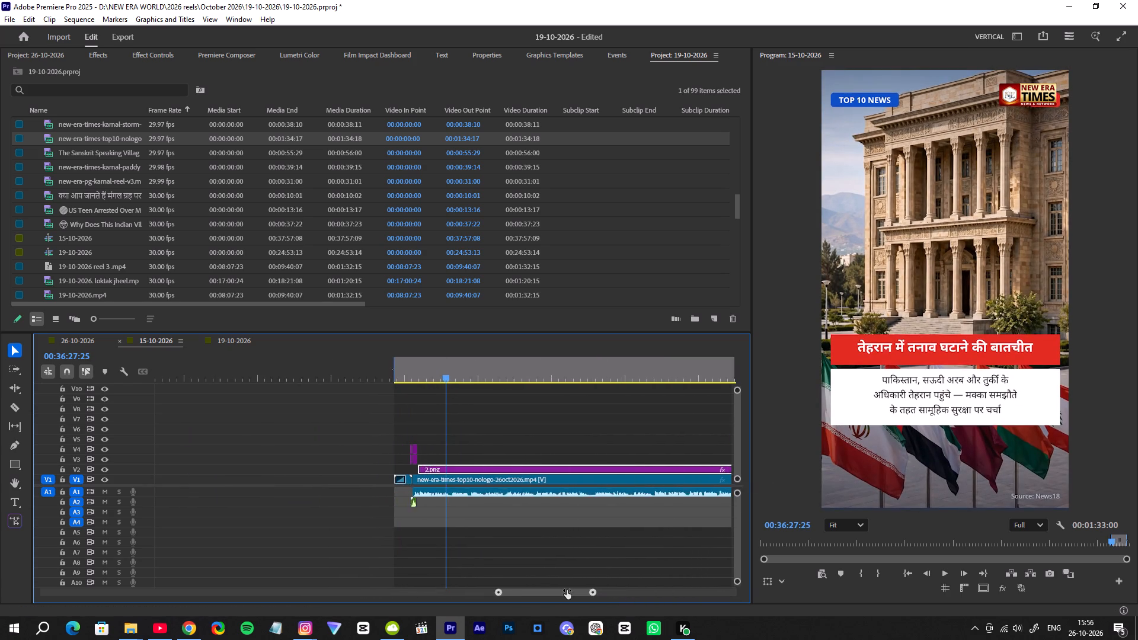
drag(567, 590, 536, 585)
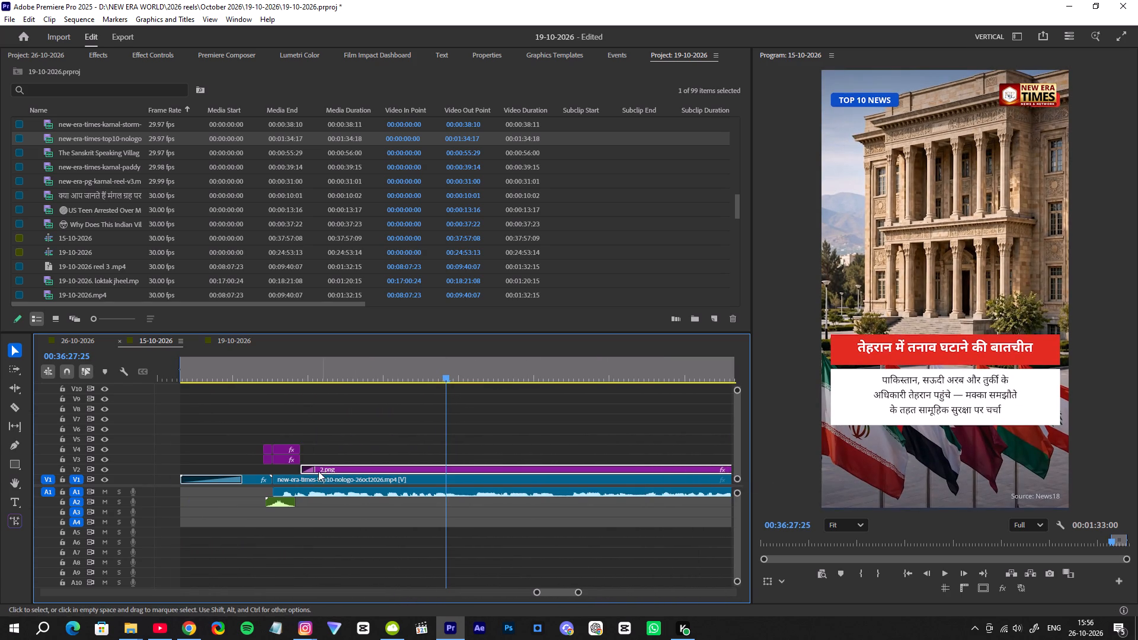
drag(302, 471, 272, 478)
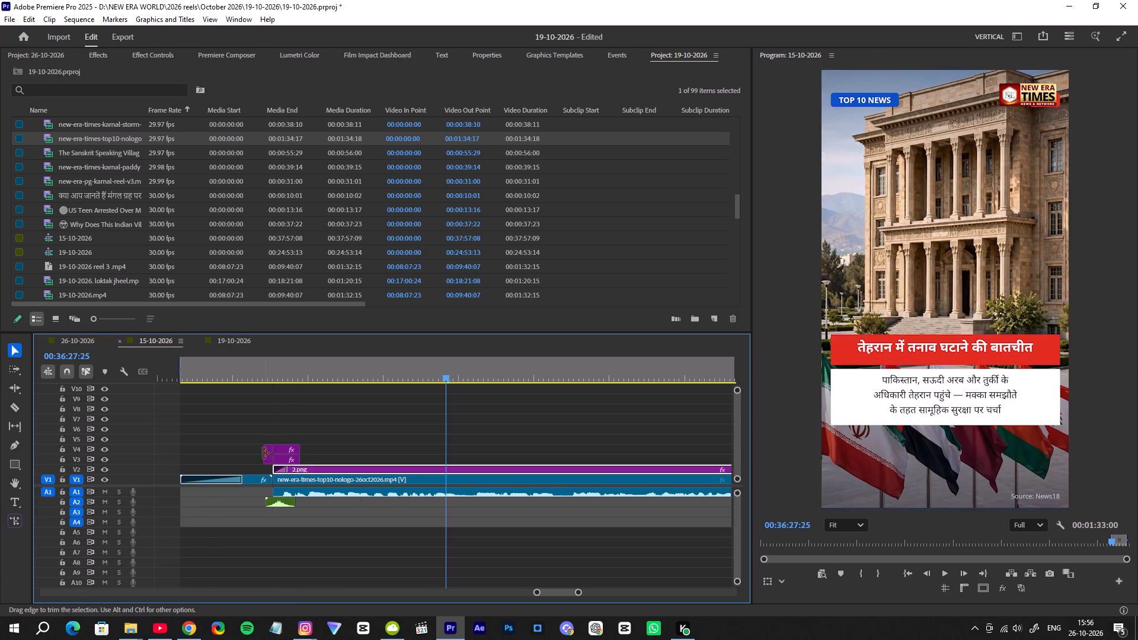
click(247, 366)
key(space)
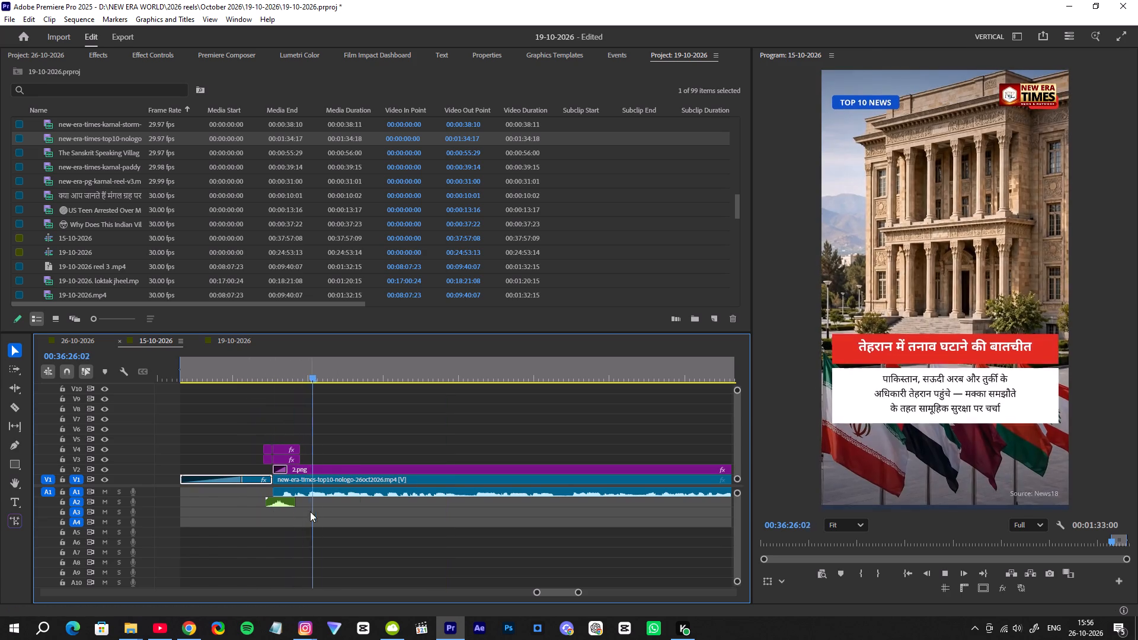
key(space)
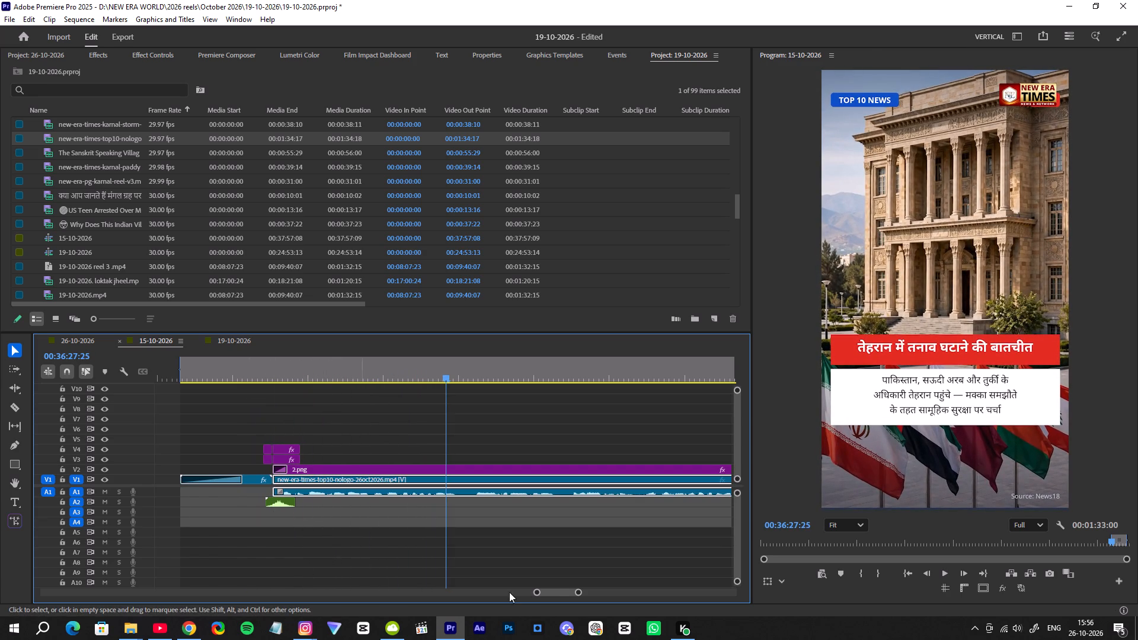
Select all the clips of the top-10 reel, including the logo overlay, and mark the in/out range around them.
drag(580, 594, 738, 593)
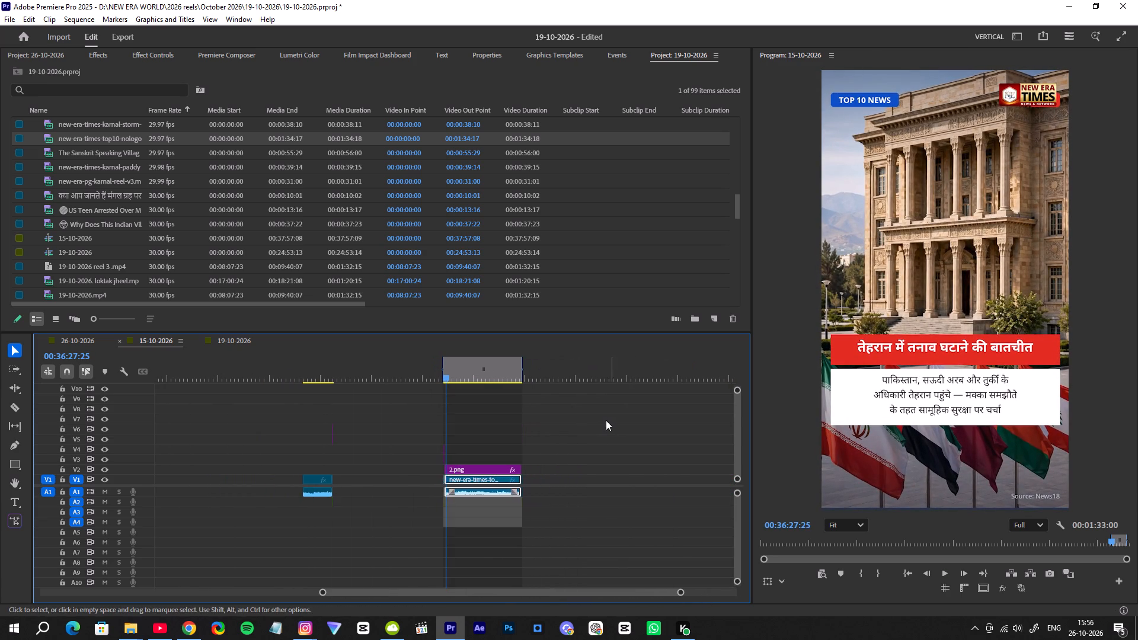
drag(605, 419, 374, 565)
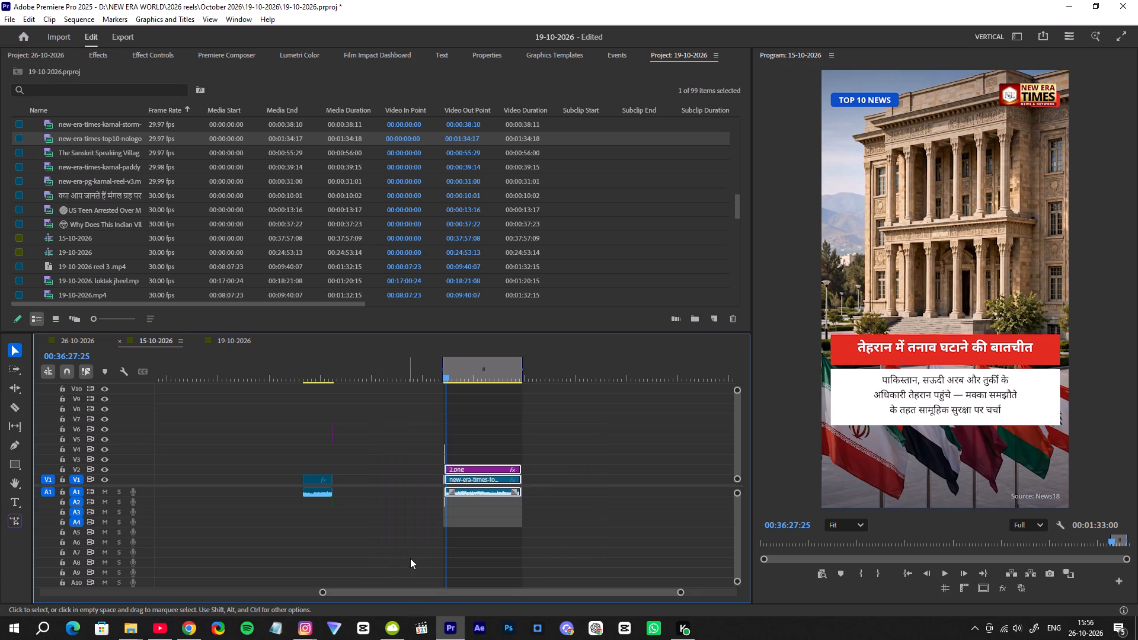
key(slash)
Export the marked top-10 reel with the file name 26-10-2026 TOP 10.mp4.
key(ctrl+m)
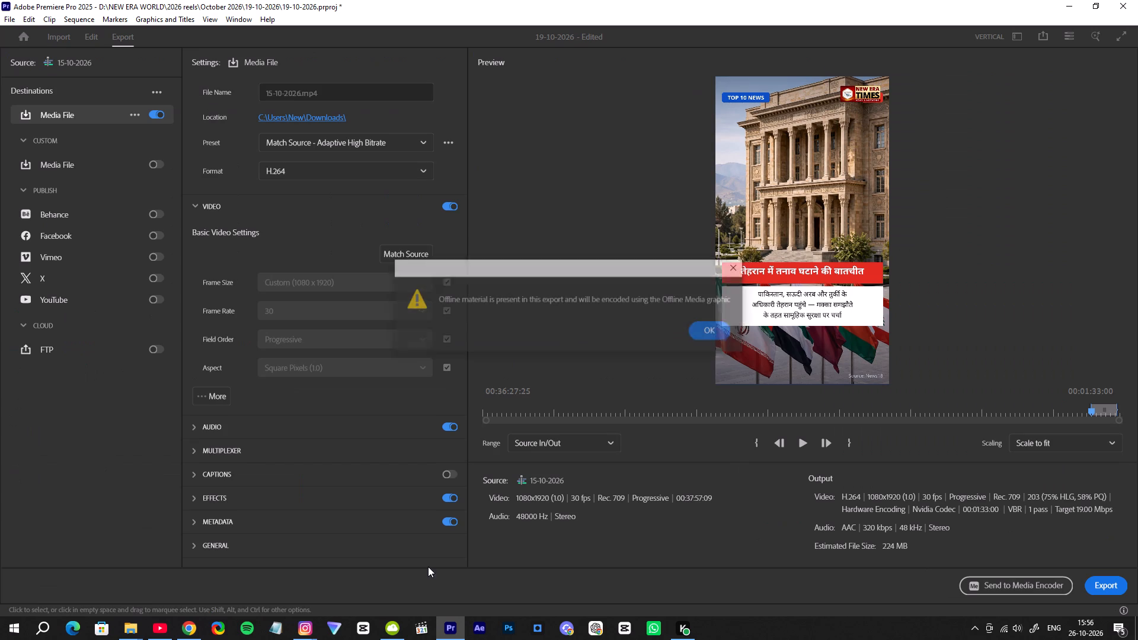
click(712, 325)
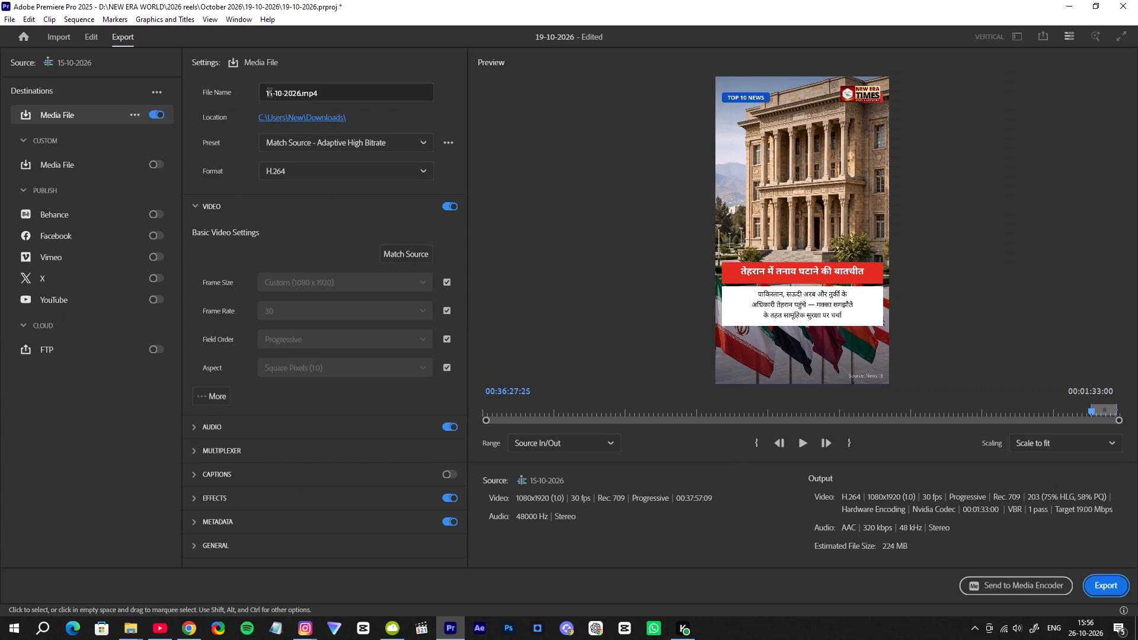
drag(273, 94, 223, 102)
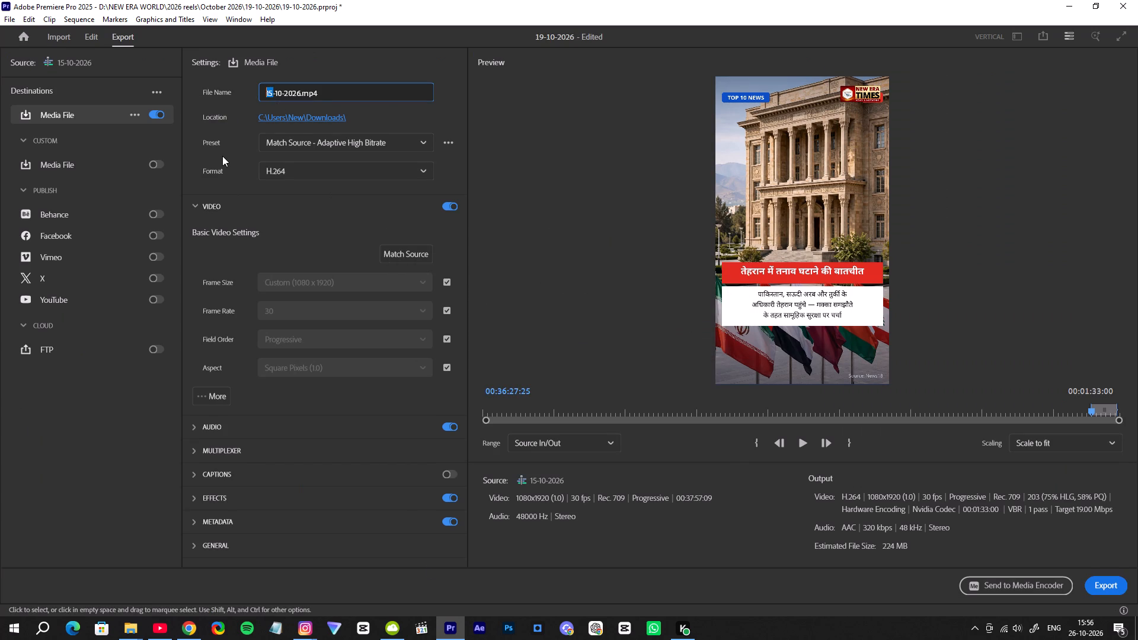
text(26)
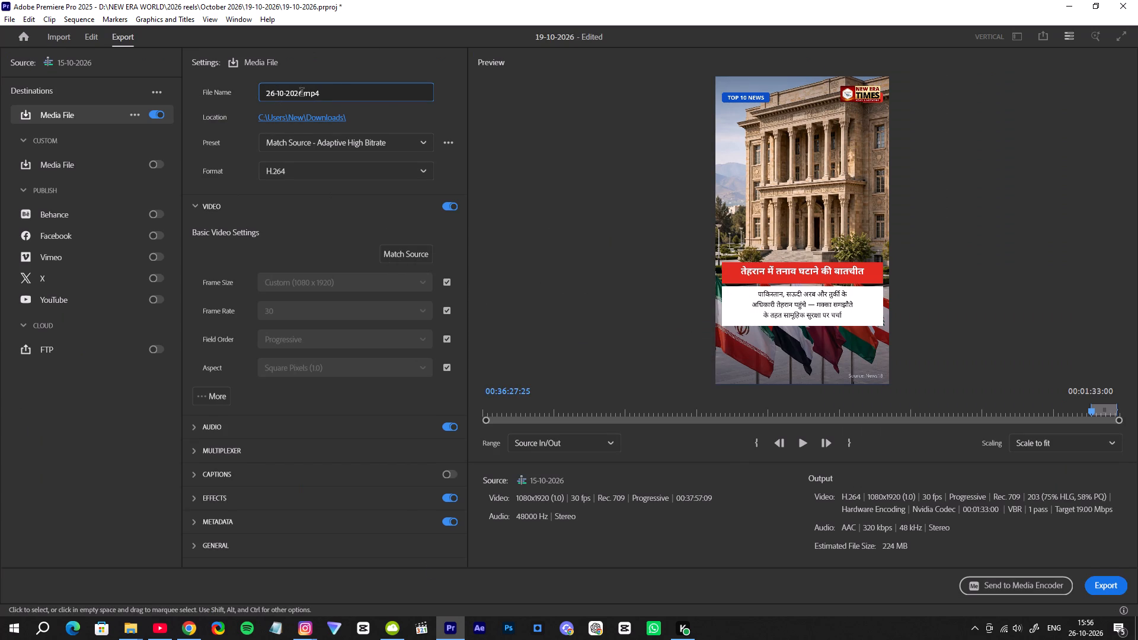
click(302, 93)
key(space)
text(TO)
text(P 10)
click(1113, 586)
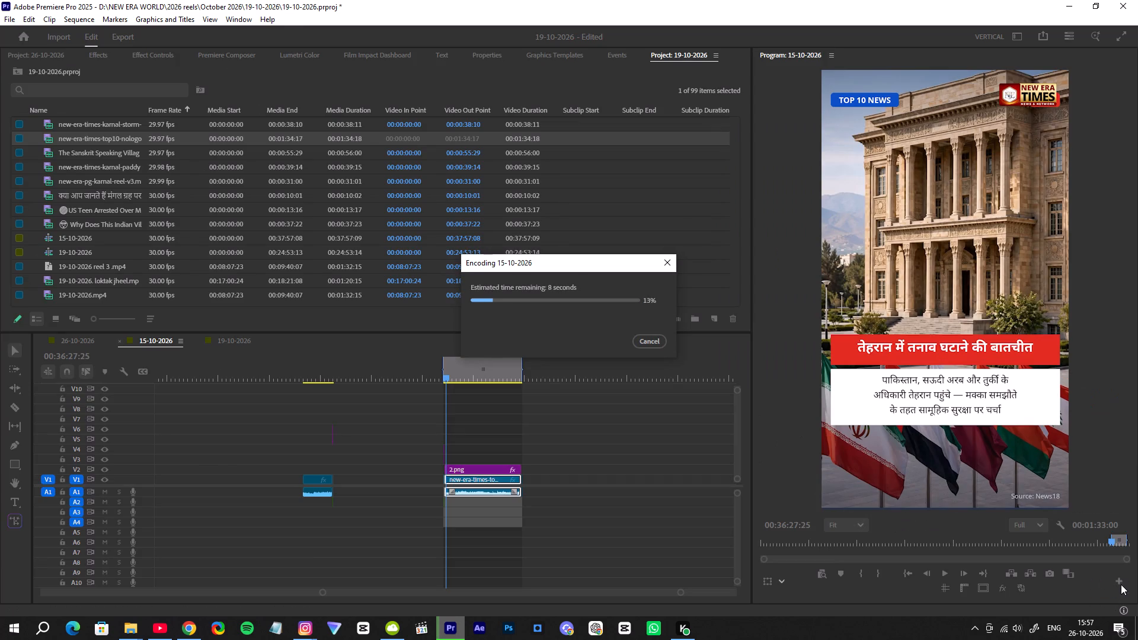